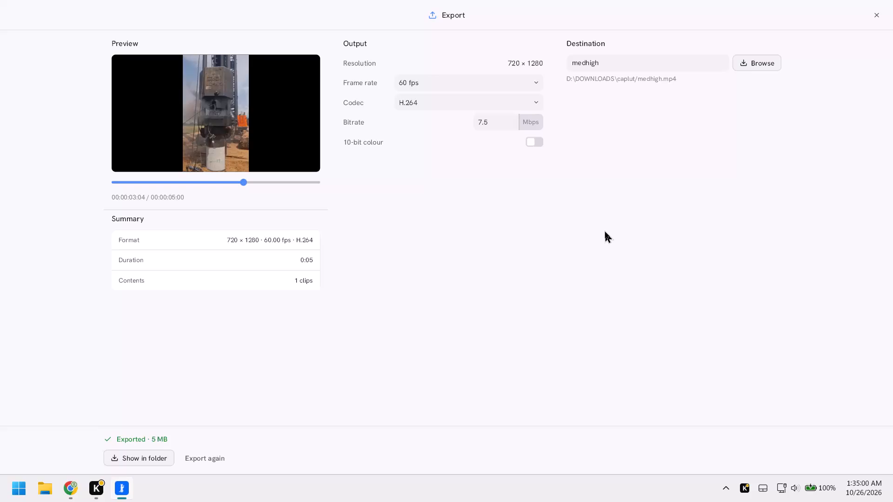
# Return from the finished export to the timeline and set the diesel hammer clip's speed rate to 6x.
pyautogui.click(880, 6)
pyautogui.click(875, 22)
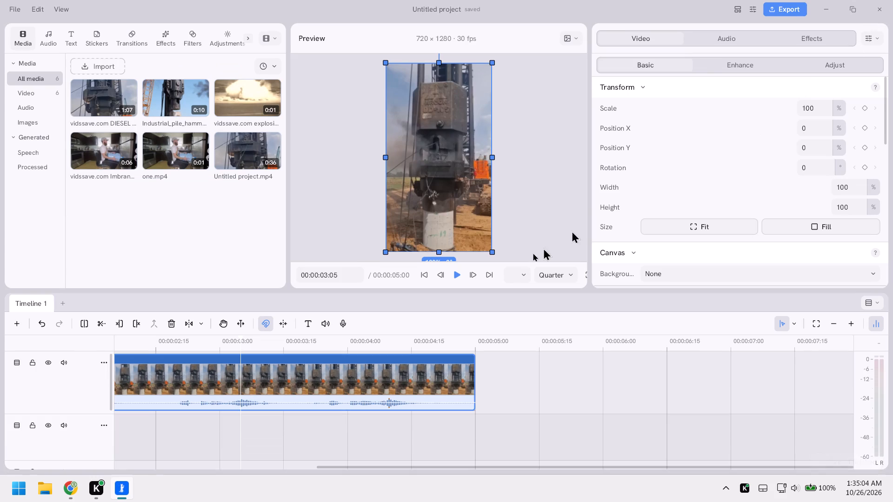
pyautogui.click(315, 386)
pyautogui.scroll(-5, 831, 235)
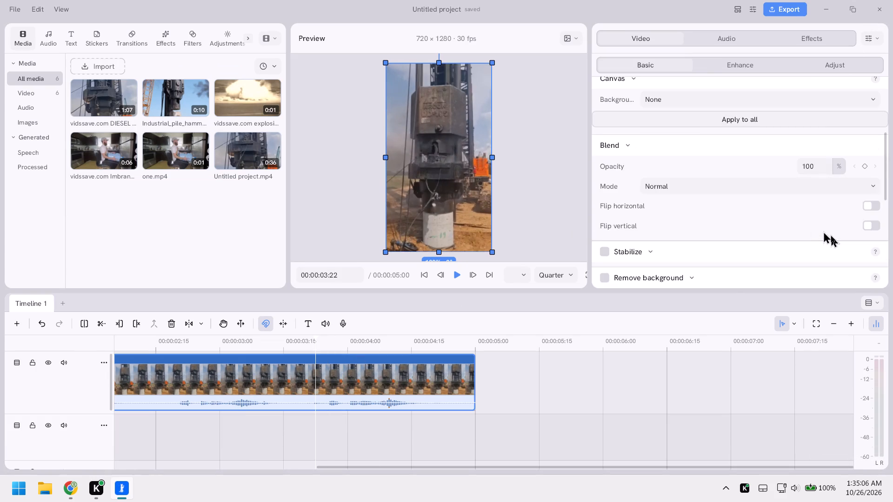
pyautogui.scroll(-8, 831, 235)
pyautogui.scroll(5, 831, 235)
pyautogui.scroll(-14, 831, 235)
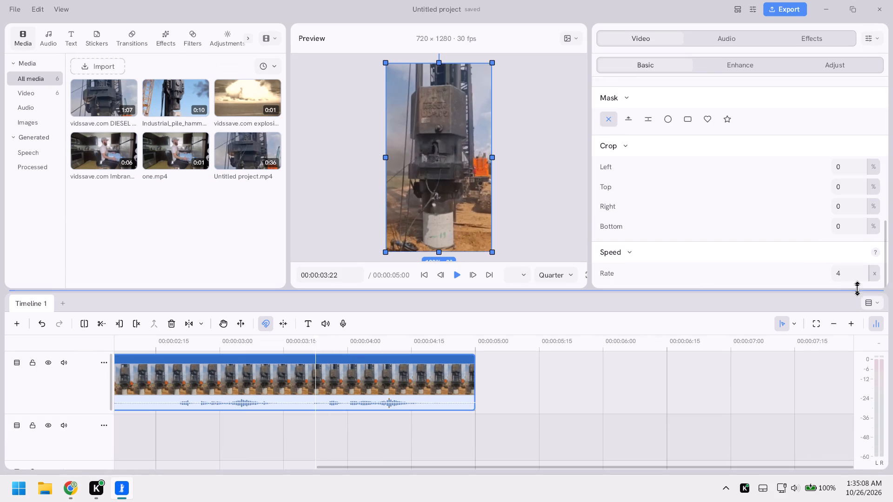
pyautogui.click(850, 274)
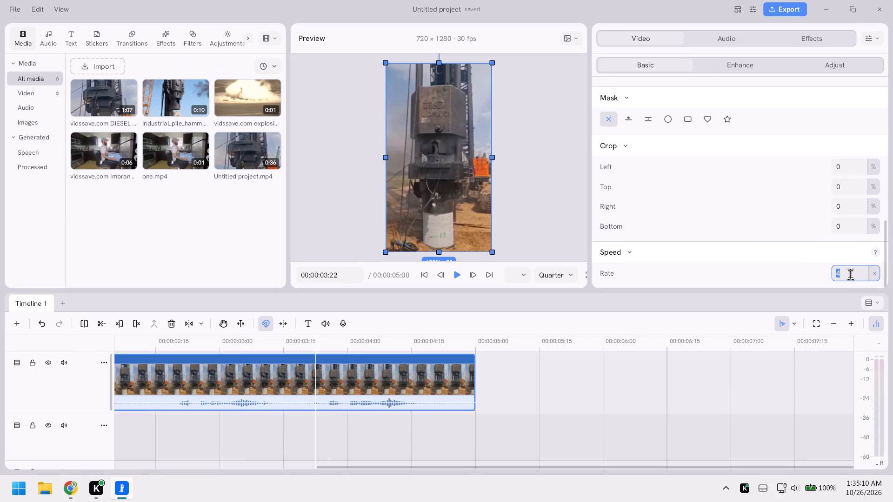
pyautogui.press('BackSpace')
pyautogui.press('6')
pyautogui.click(636, 295)
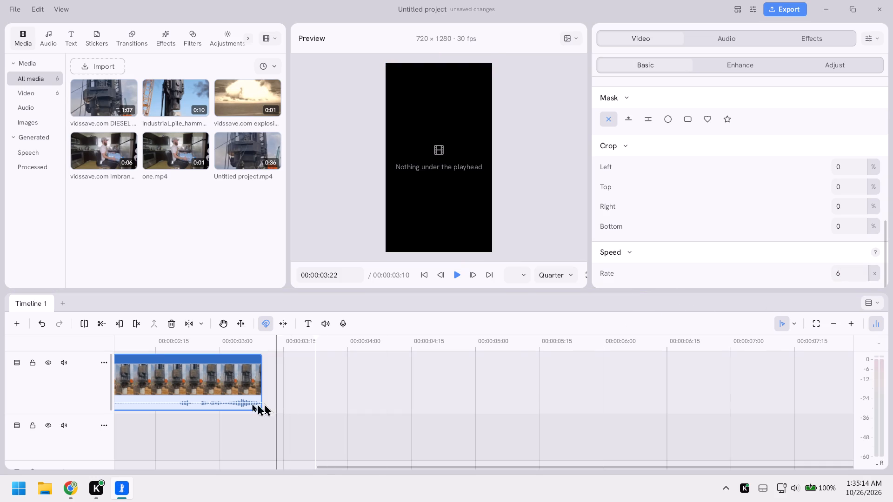
# Play back the sped-up diesel hammer clip several times to check its motion.
pyautogui.moveTo(550, 467); pyautogui.dragTo(0, 495)
pyautogui.click(459, 271)
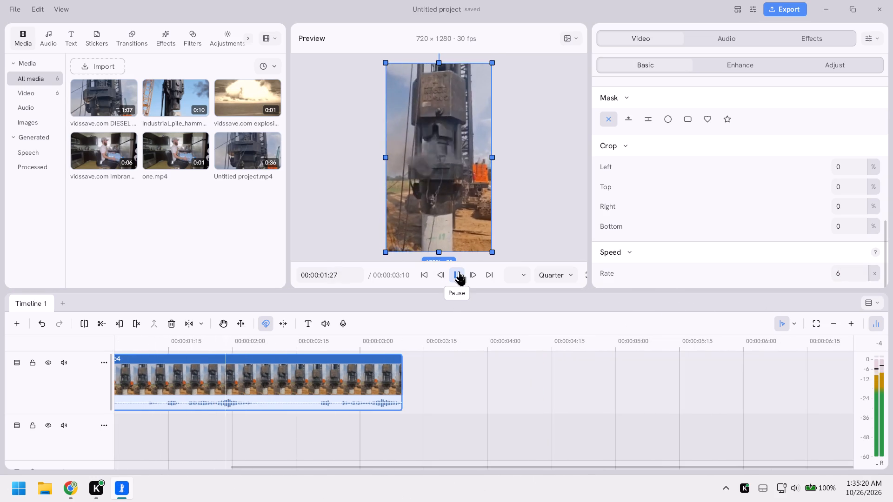
pyautogui.click(459, 271)
pyautogui.click(459, 271)
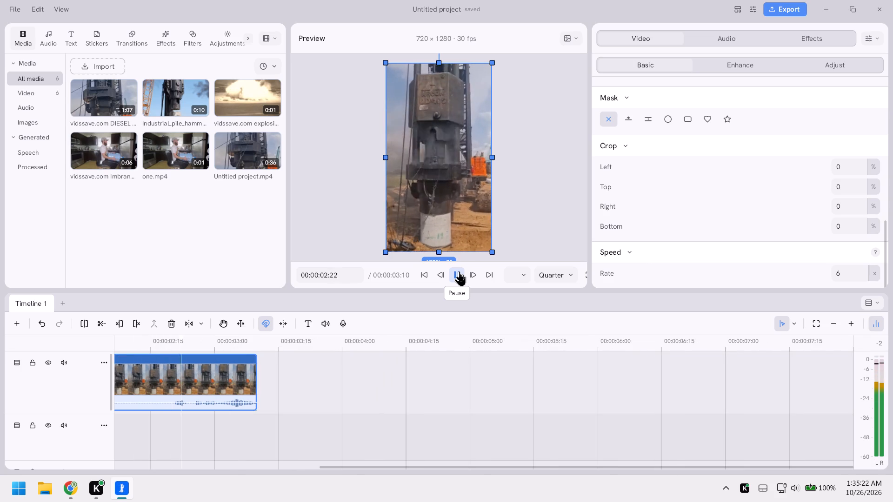
pyautogui.click(459, 271)
pyautogui.click(459, 271)
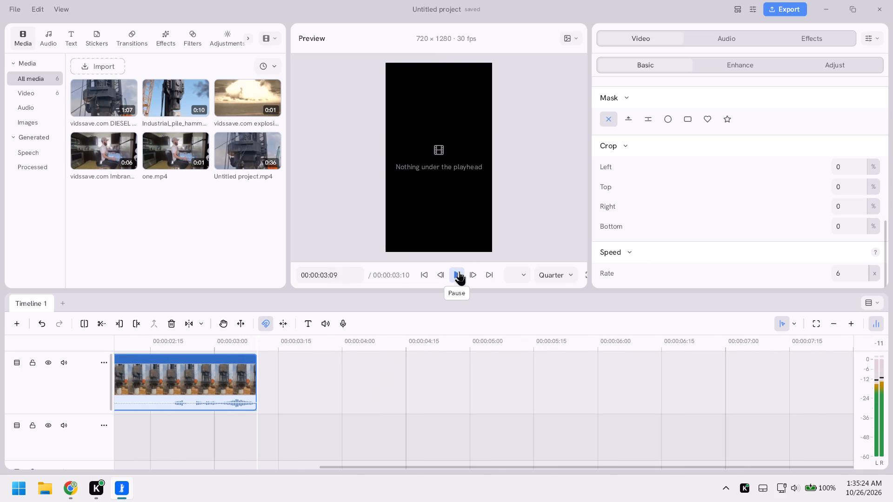
pyautogui.click(459, 271)
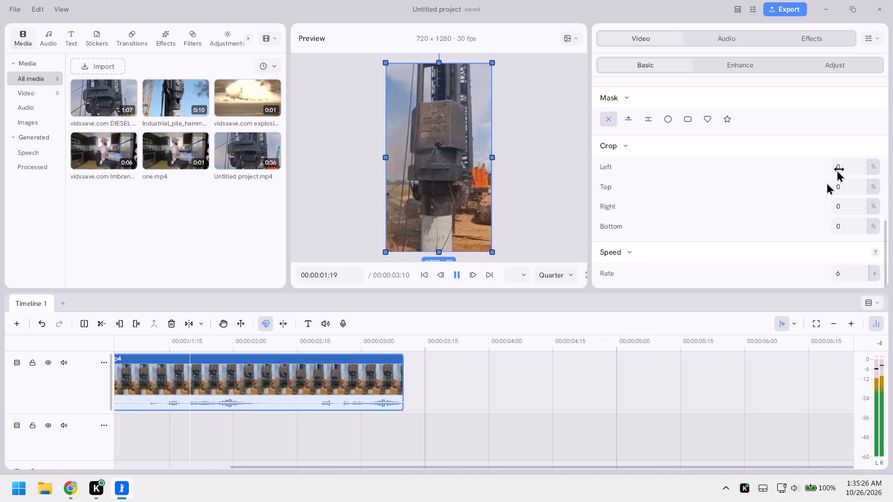
pyautogui.scroll(-2, 847, 182)
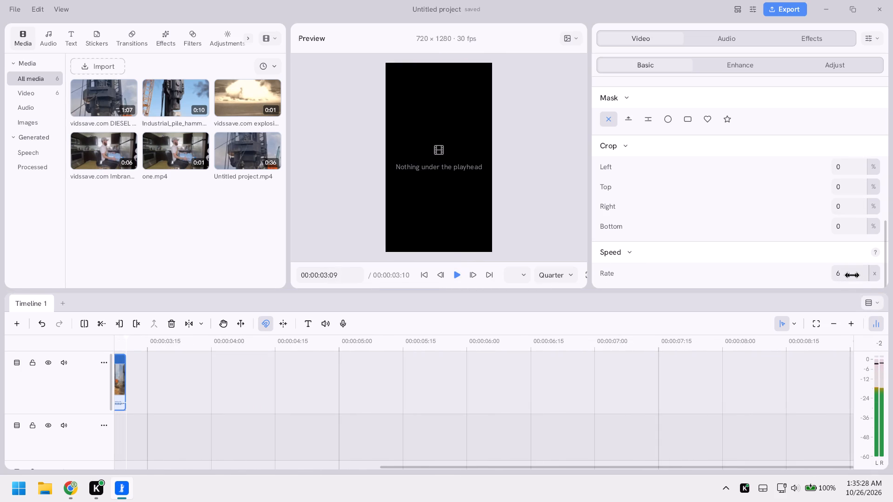
# Rename the export file as high, without exporting it, and return to the timeline.
pyautogui.click(777, 4)
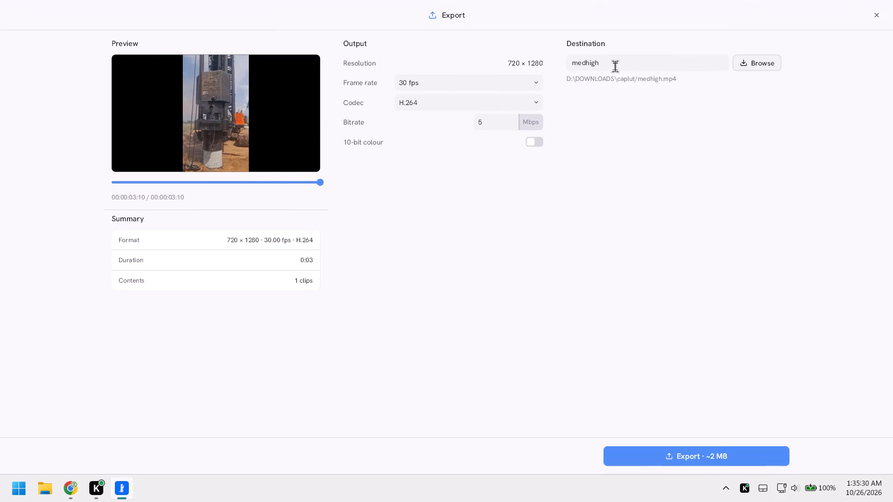
pyautogui.moveTo(585, 60); pyautogui.dragTo(535, 70)
pyautogui.press('BackSpace')
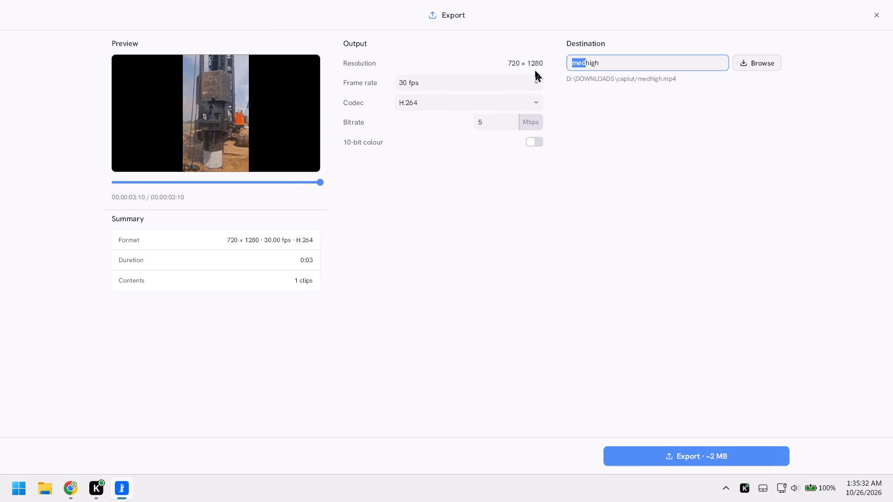
pyautogui.click(481, 84)
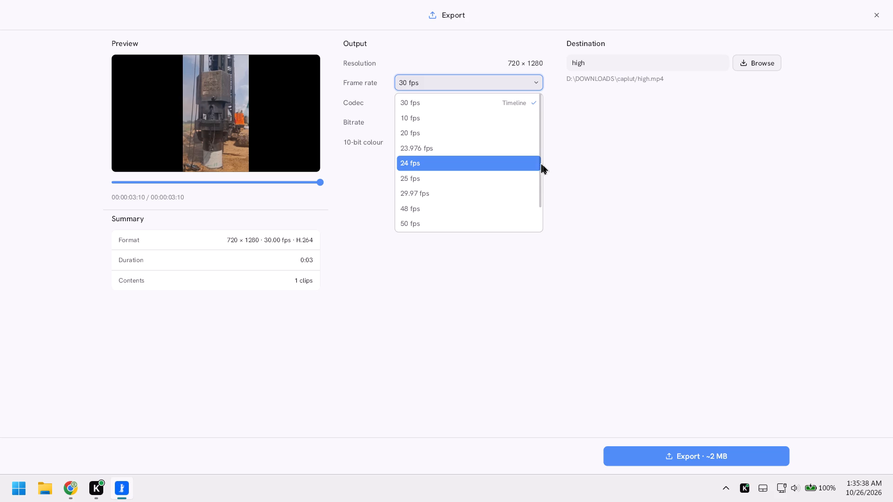
pyautogui.click(875, 15)
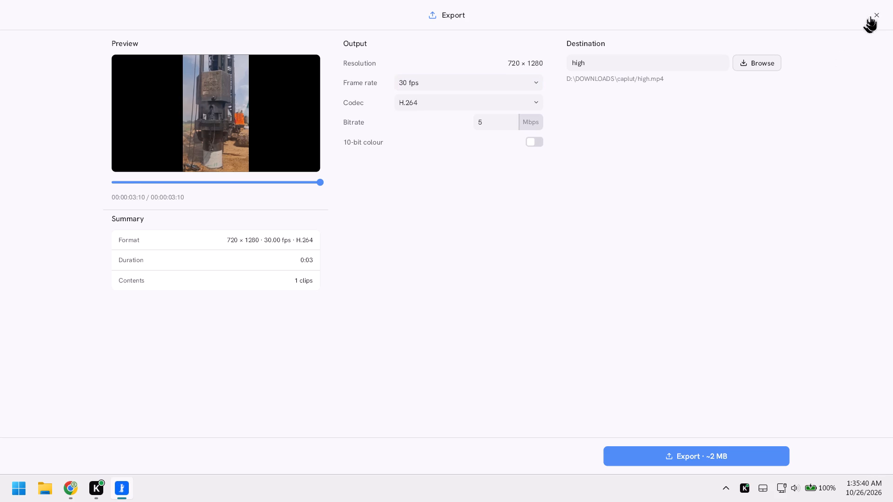
pyautogui.click(871, 15)
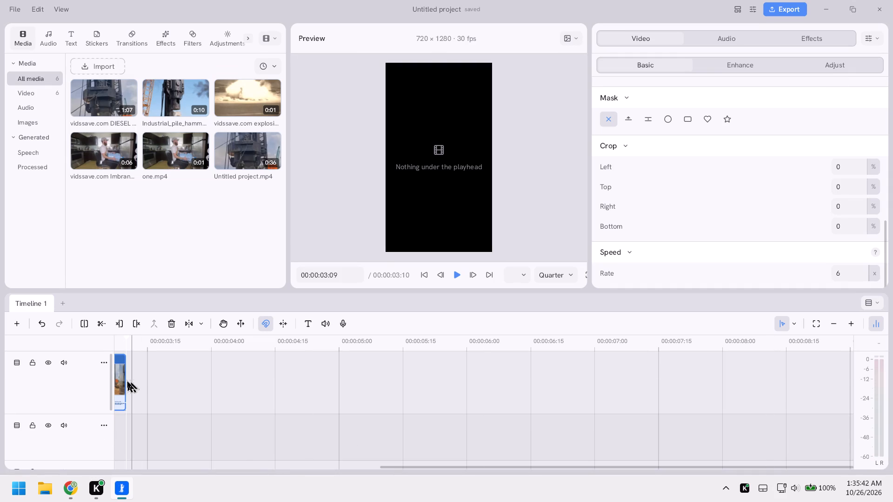
# Extend the end of the diesel hammer clip on the timeline to 00:00:05:00.
pyautogui.click(118, 375)
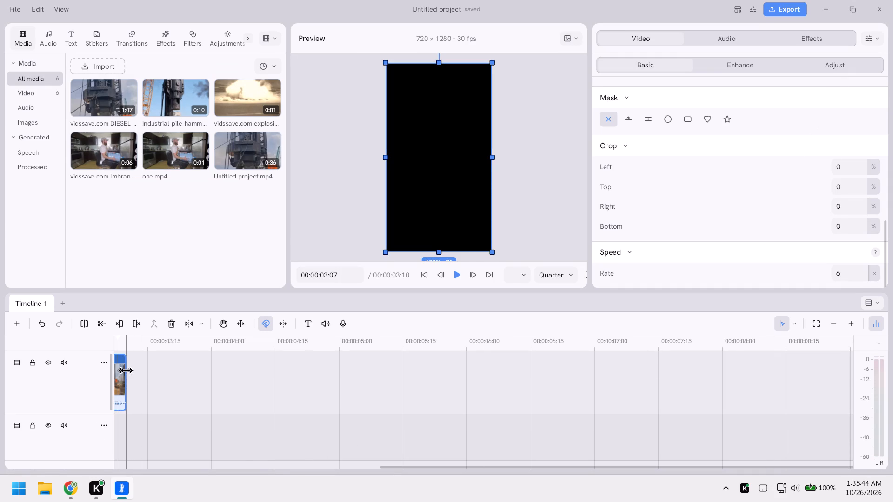
pyautogui.moveTo(122, 370); pyautogui.dragTo(403, 372)
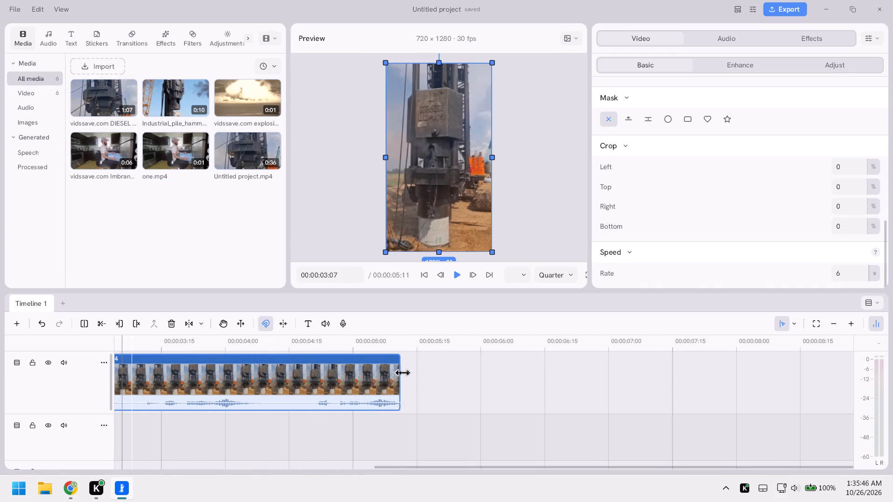
pyautogui.moveTo(403, 372); pyautogui.dragTo(352, 373)
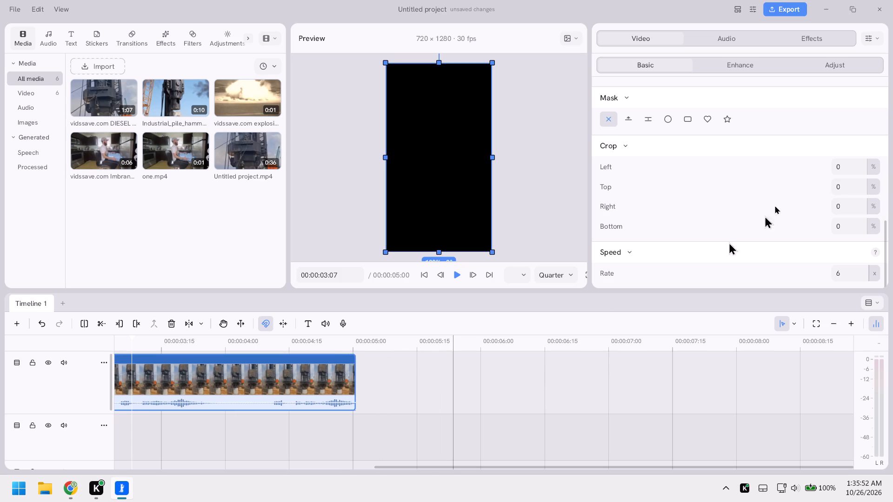
# Export the video under the name high at 60 fps, and return to the timeline once it has finished.
pyautogui.click(790, 10)
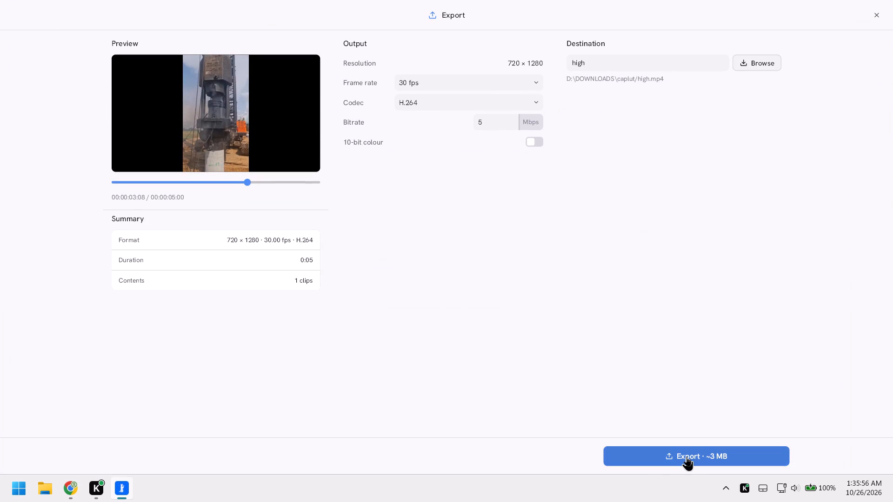
pyautogui.click(466, 86)
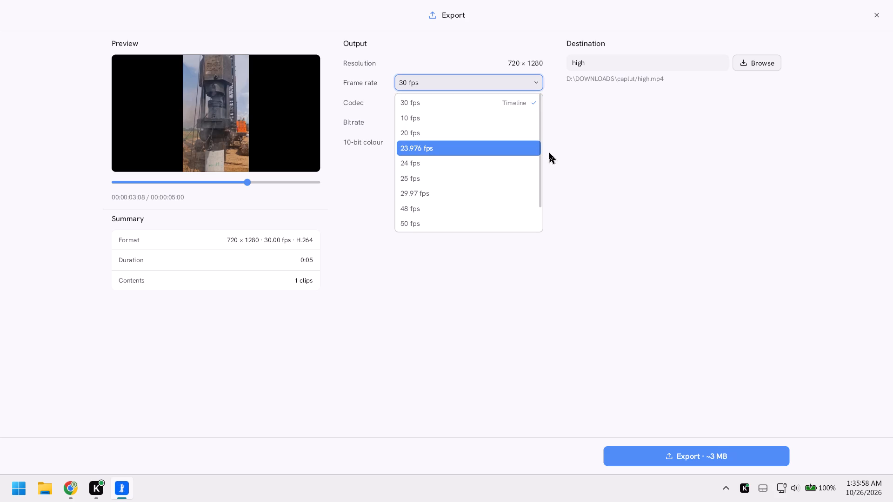
pyautogui.moveTo(538, 150); pyautogui.dragTo(537, 227)
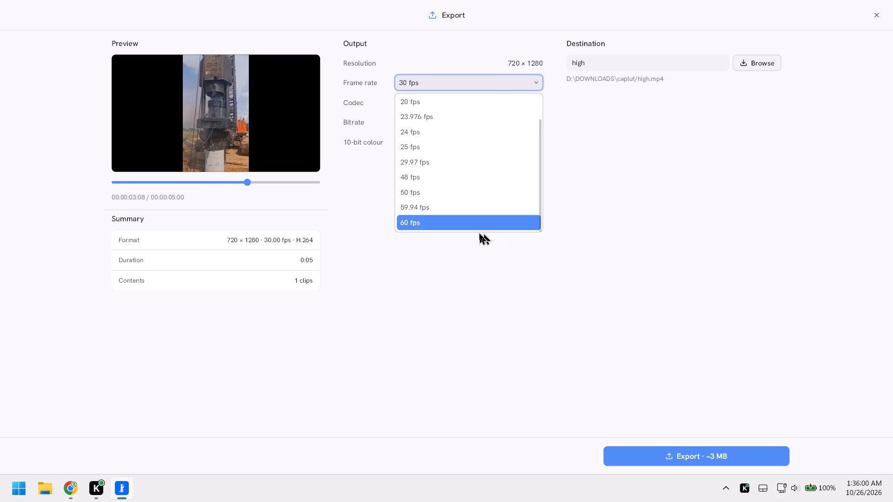
pyautogui.click(472, 230)
pyautogui.click(466, 223)
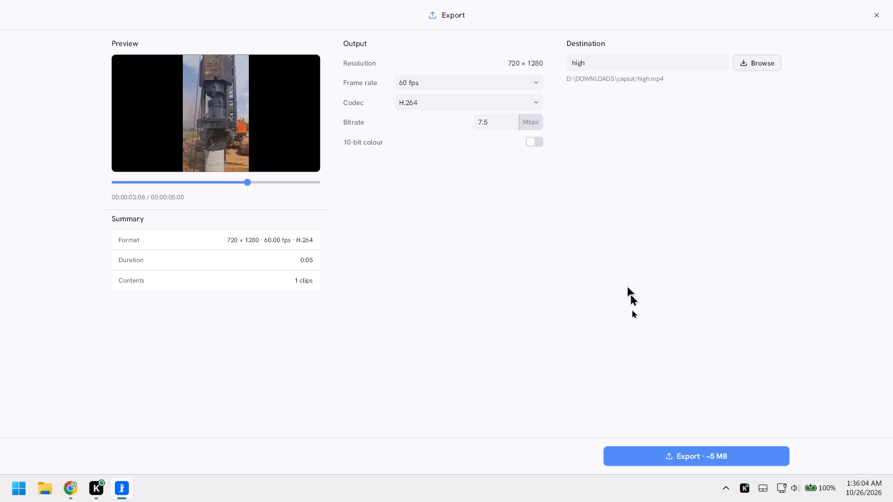
pyautogui.click(671, 454)
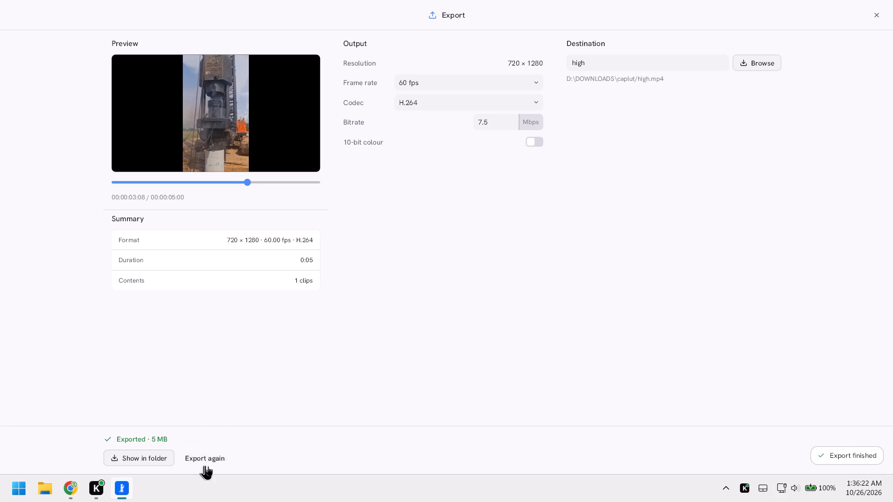
pyautogui.click(874, 17)
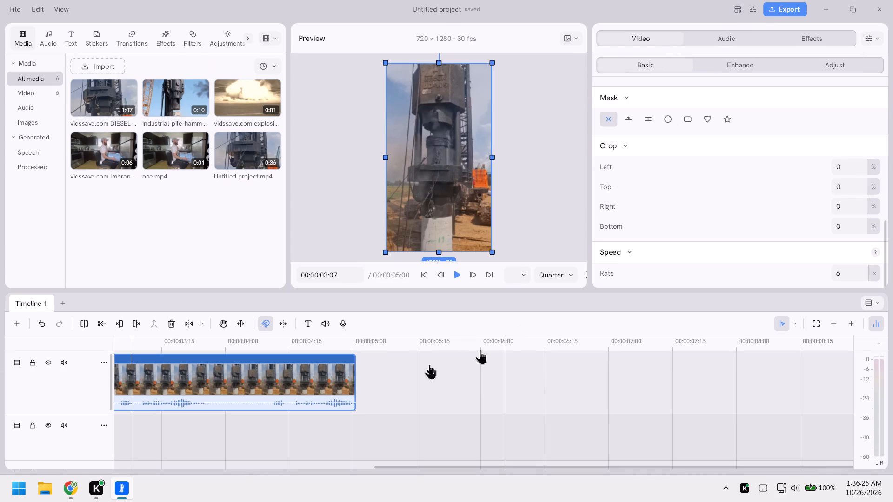
# Set the diesel hammer clip's speed rate to 8x.
pyautogui.scroll(-3, 830, 211)
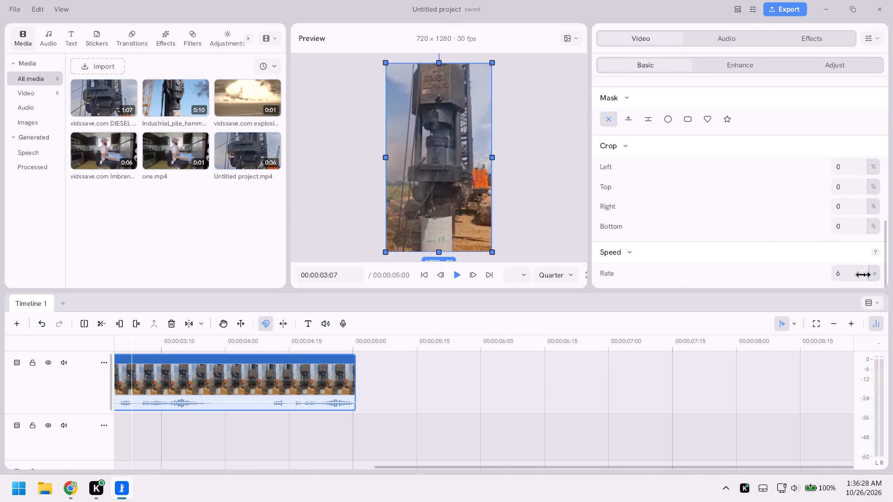
pyautogui.click(854, 274)
pyautogui.press('BackSpace')
pyautogui.press('8')
pyautogui.click(686, 306)
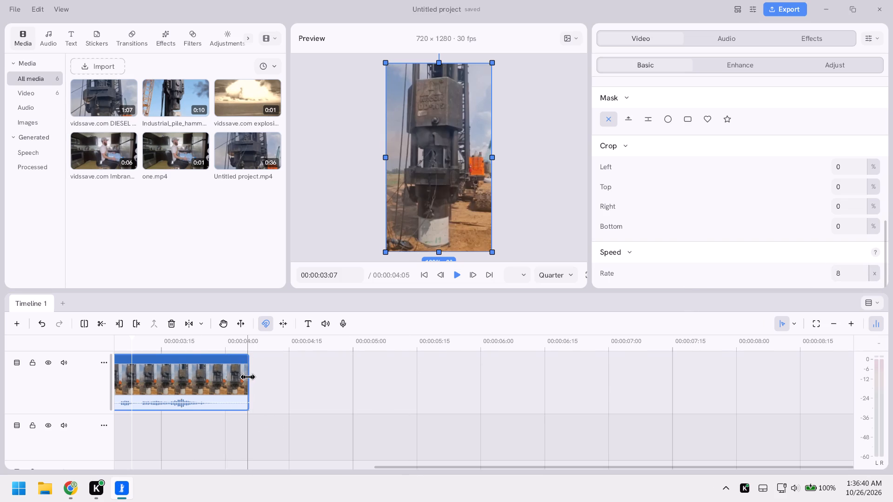
# Extend the end of the 8x diesel hammer clip on the timeline to 00:00:05:00.
pyautogui.moveTo(247, 376); pyautogui.dragTo(344, 380)
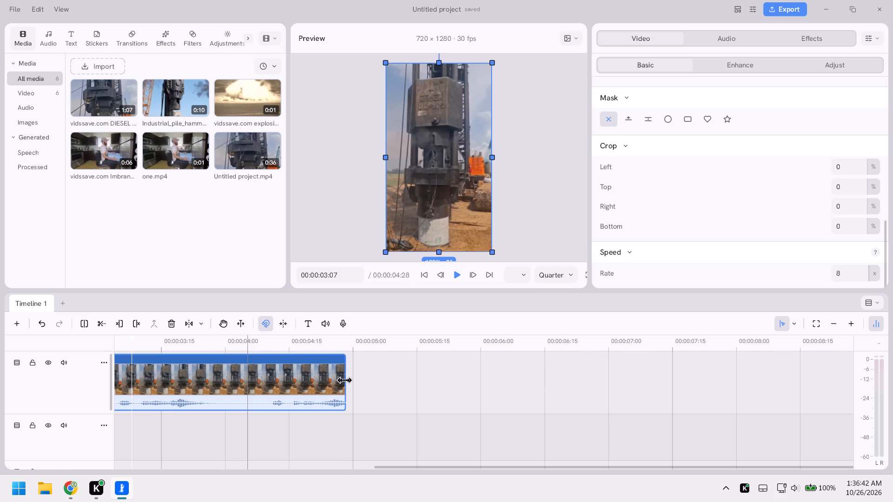
pyautogui.moveTo(344, 380); pyautogui.dragTo(352, 380)
# Move the diesel hammer clip to the very start of the timeline, at 00:00:00:00.
pyautogui.moveTo(473, 464); pyautogui.dragTo(293, 480)
pyautogui.moveTo(397, 469); pyautogui.dragTo(121, 474)
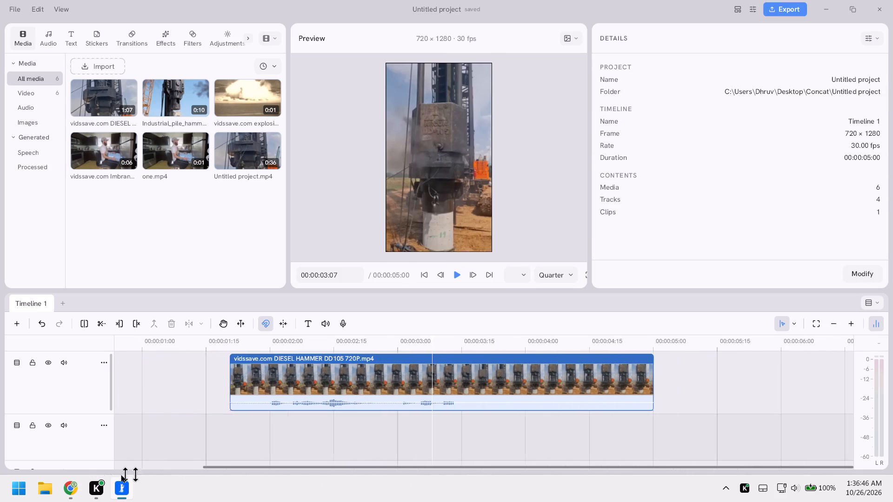
pyautogui.moveTo(121, 474); pyautogui.dragTo(85, 474)
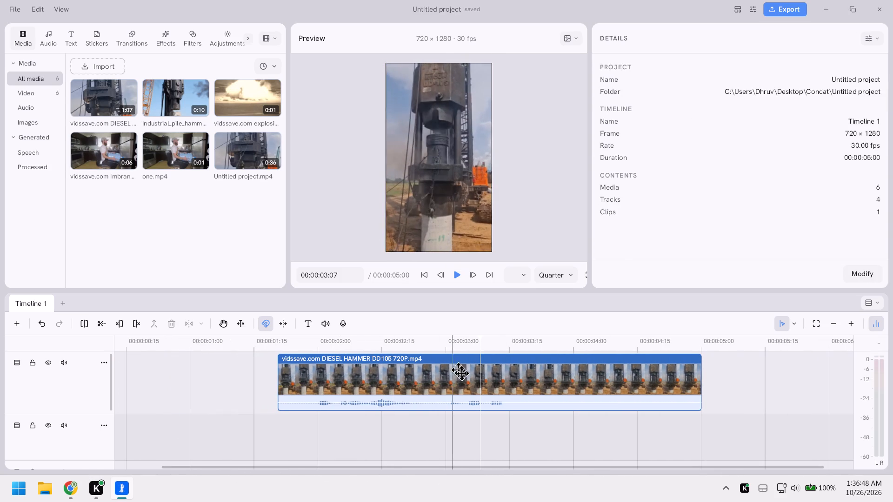
pyautogui.moveTo(463, 375); pyautogui.dragTo(0, 396)
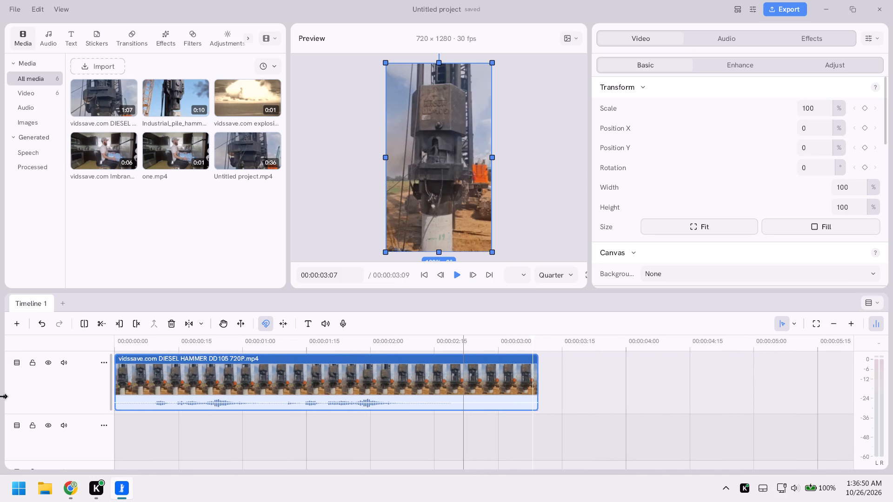
pyautogui.moveTo(0, 396); pyautogui.dragTo(16, 396)
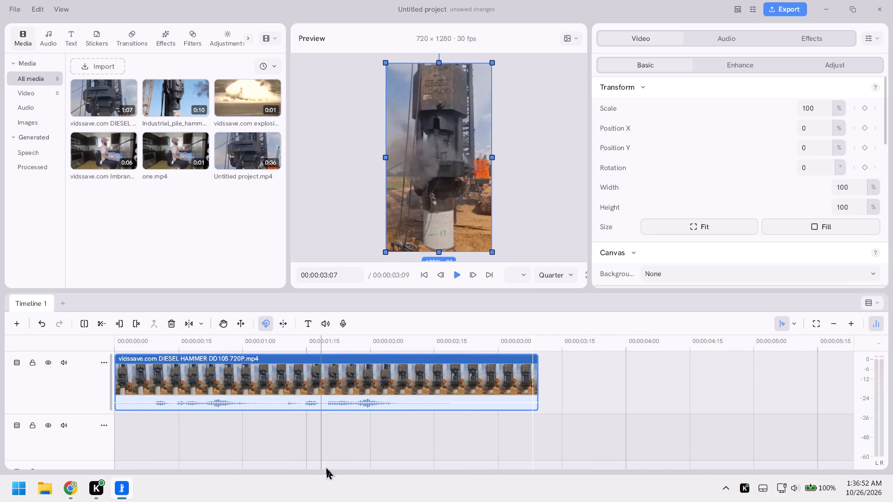
# Play back the repositioned diesel hammer clip to check it at 8x speed.
pyautogui.click(451, 278)
pyautogui.click(451, 278)
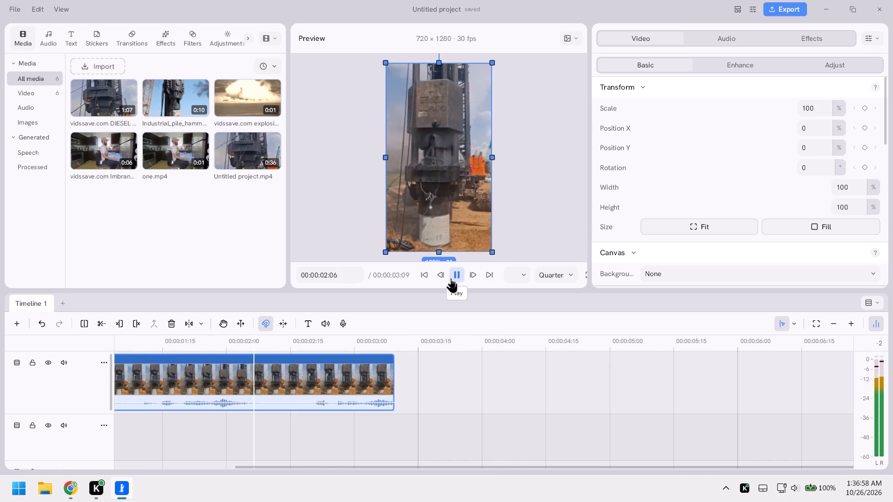
# Replay the 8x diesel hammer clip several times and review its speed rate setting.
pyautogui.click(451, 278)
pyautogui.click(459, 276)
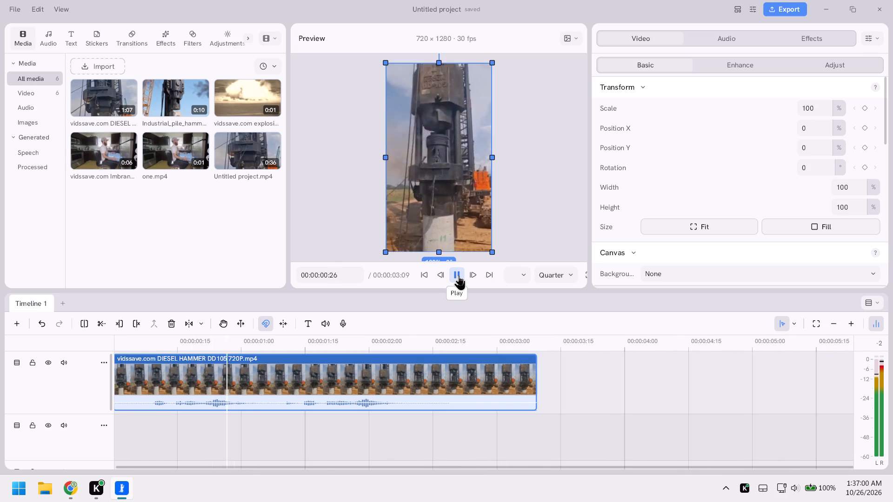
pyautogui.click(459, 276)
pyautogui.click(459, 276)
pyautogui.click(459, 276)
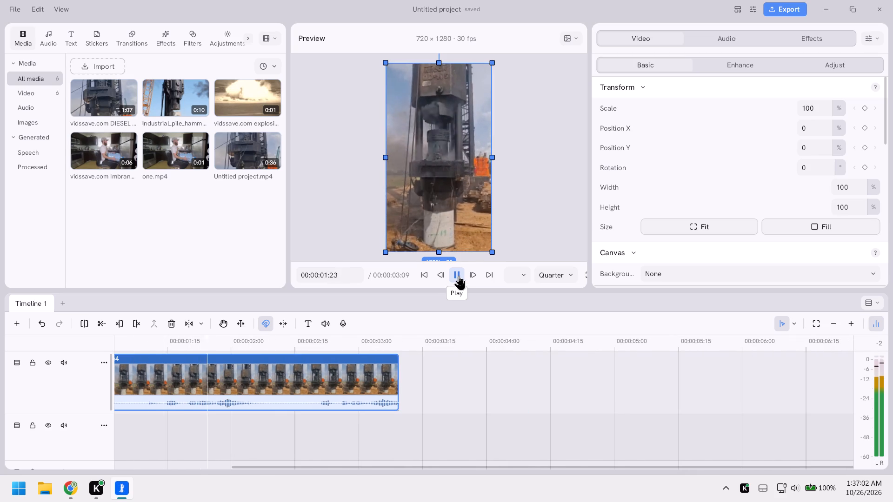
pyautogui.click(459, 276)
pyautogui.scroll(-5, 811, 240)
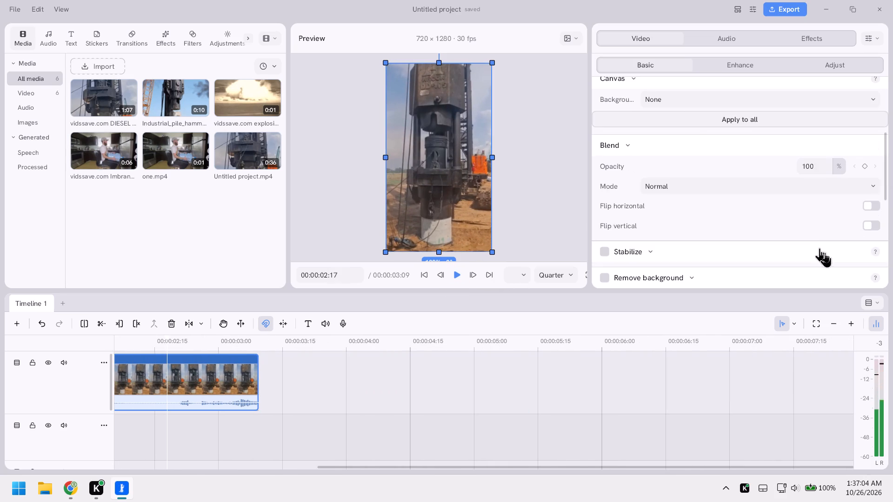
pyautogui.scroll(-15, 847, 263)
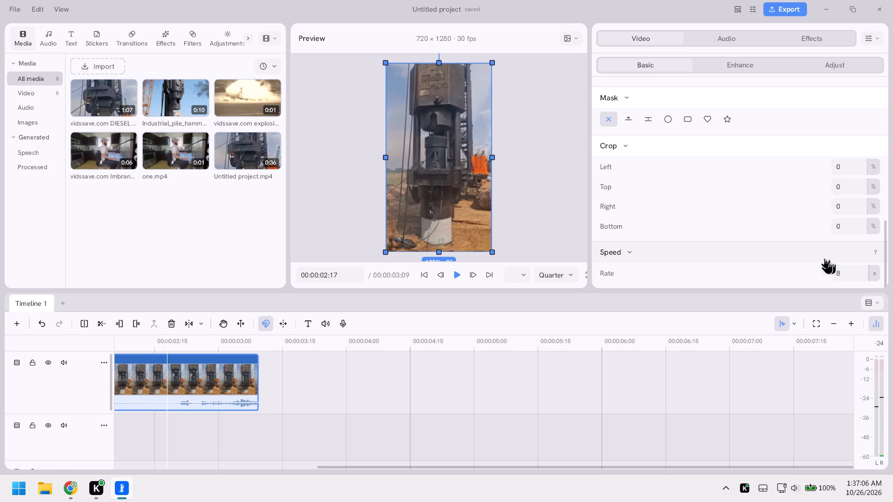
pyautogui.scroll(-4, 731, 264)
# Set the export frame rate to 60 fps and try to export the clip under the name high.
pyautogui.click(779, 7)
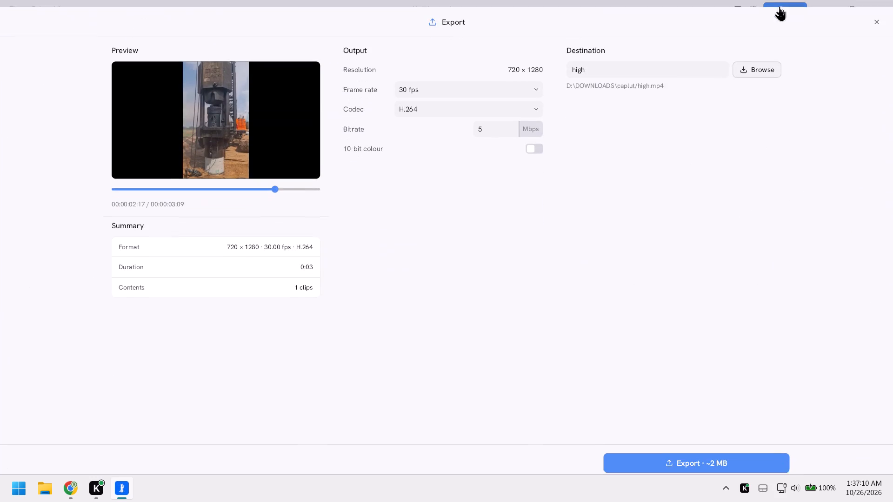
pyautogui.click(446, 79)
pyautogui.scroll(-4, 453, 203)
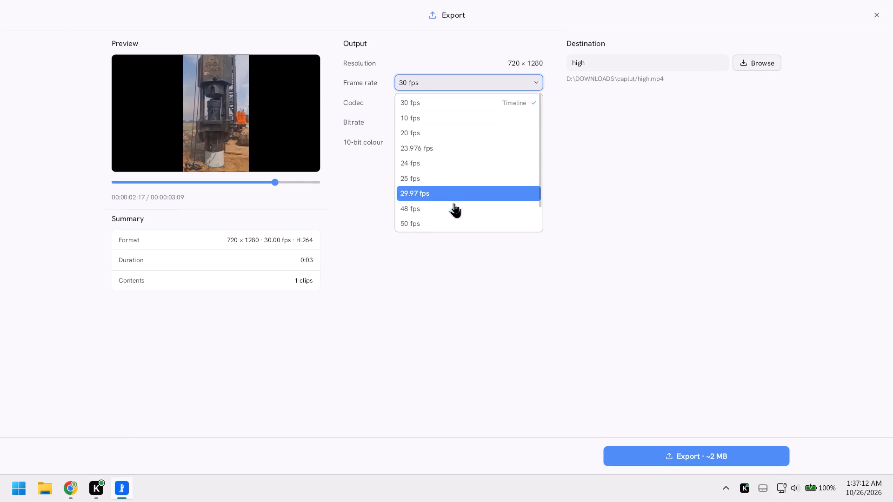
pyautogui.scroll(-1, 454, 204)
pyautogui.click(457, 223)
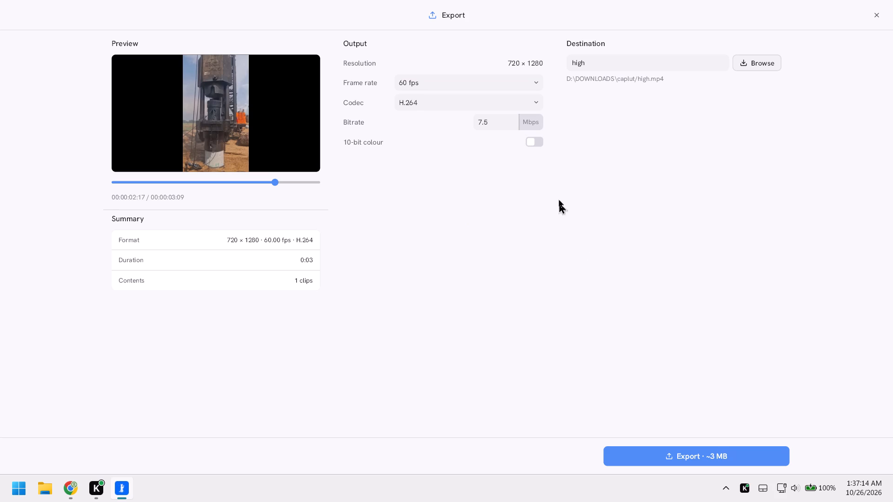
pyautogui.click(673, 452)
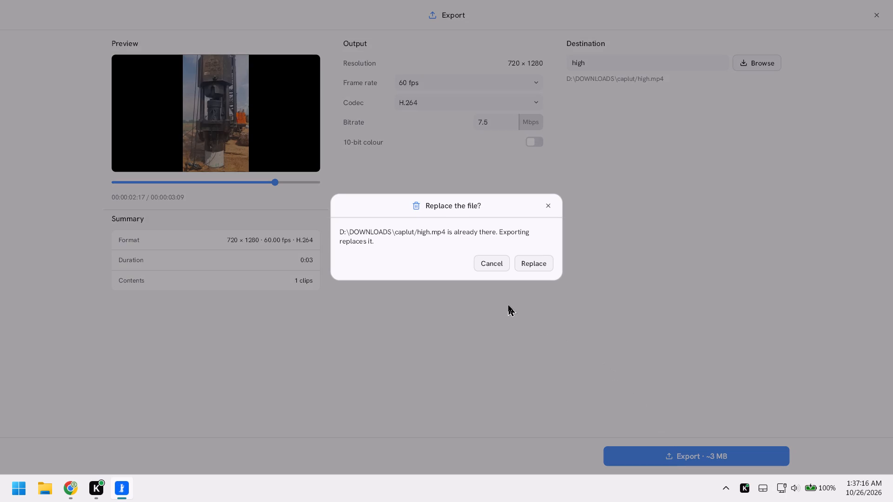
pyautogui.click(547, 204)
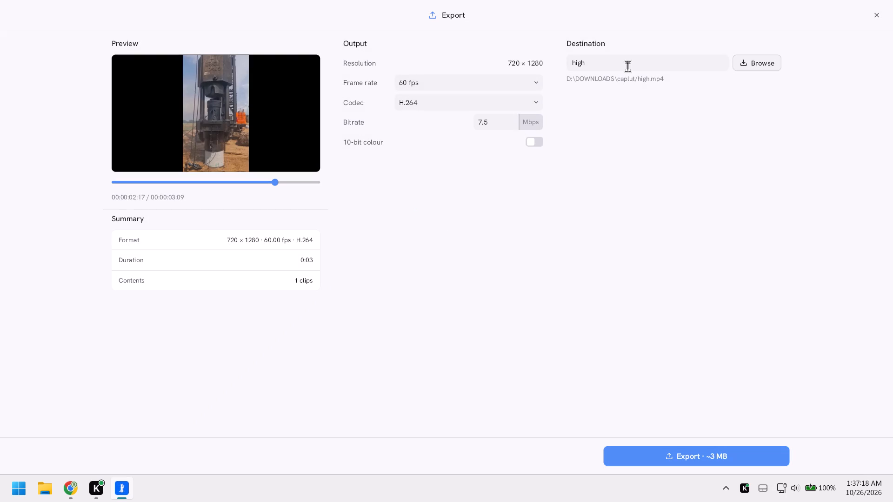
# Rename the export file as vhigh.
pyautogui.click(627, 66)
pyautogui.press('BackSpace')
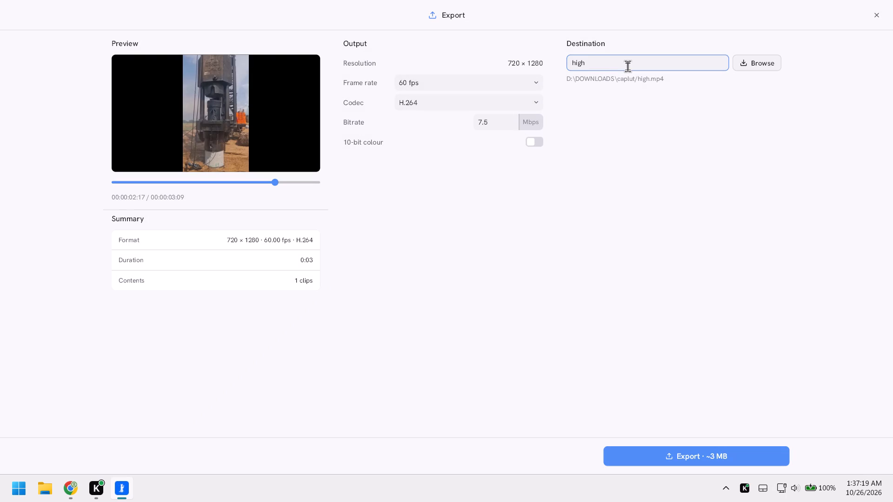
pyautogui.press('BackSpace')
pyautogui.press('BackSpace')
pyautogui.press('BackSpace')
pyautogui.write('vh')
pyautogui.write('igh')
pyautogui.press('Return')
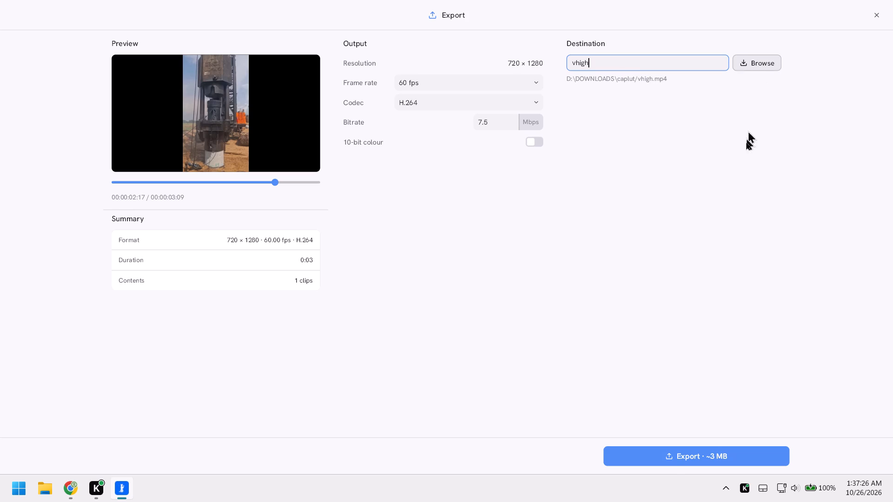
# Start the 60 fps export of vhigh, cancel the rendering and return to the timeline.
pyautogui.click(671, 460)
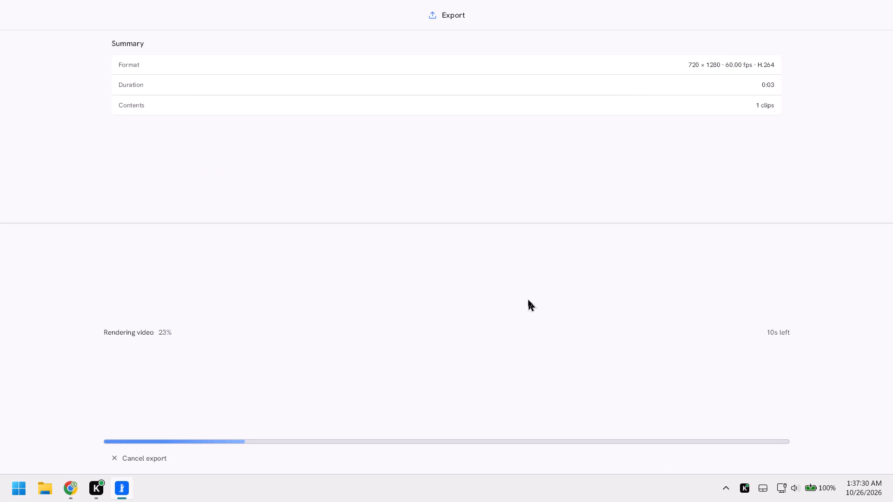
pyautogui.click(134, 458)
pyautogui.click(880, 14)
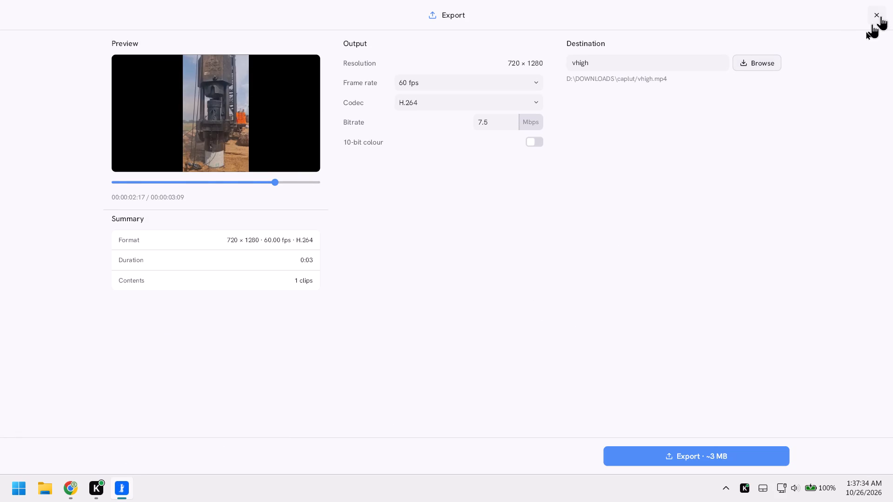
# Extend the end of the 8x diesel hammer clip on the timeline to 00:00:05:00.
pyautogui.click(203, 385)
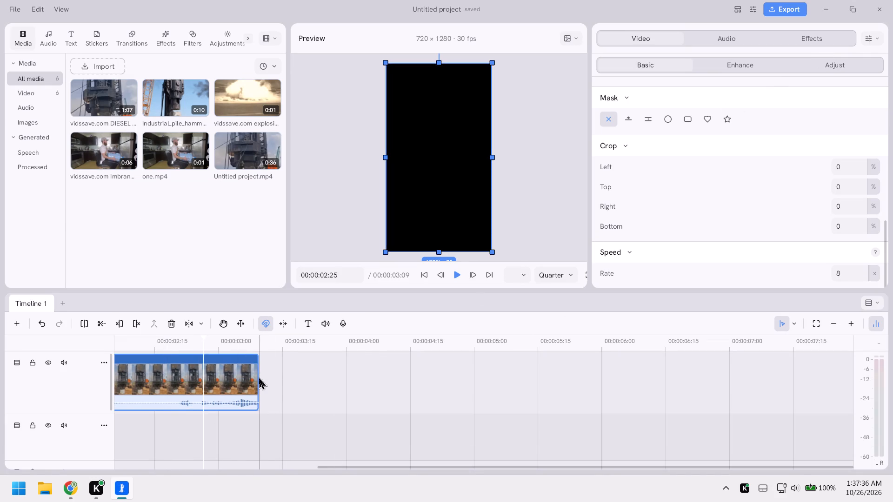
pyautogui.moveTo(259, 376); pyautogui.dragTo(498, 370)
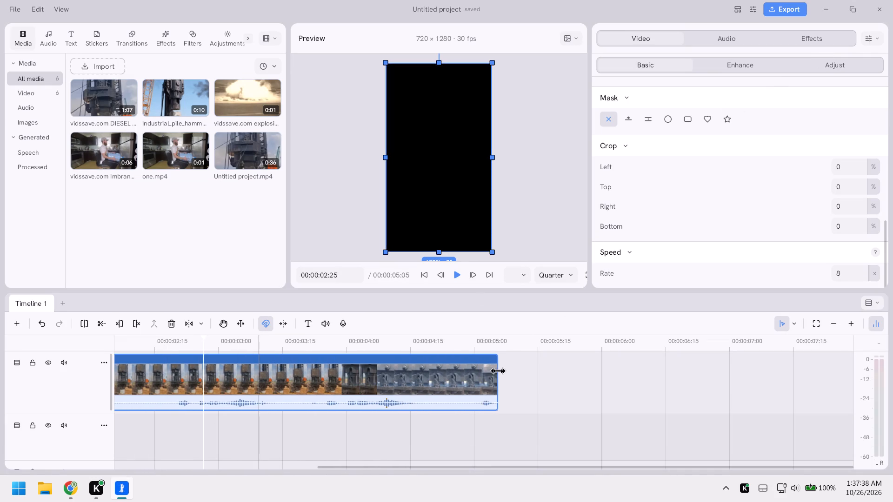
pyautogui.moveTo(498, 370); pyautogui.dragTo(474, 371)
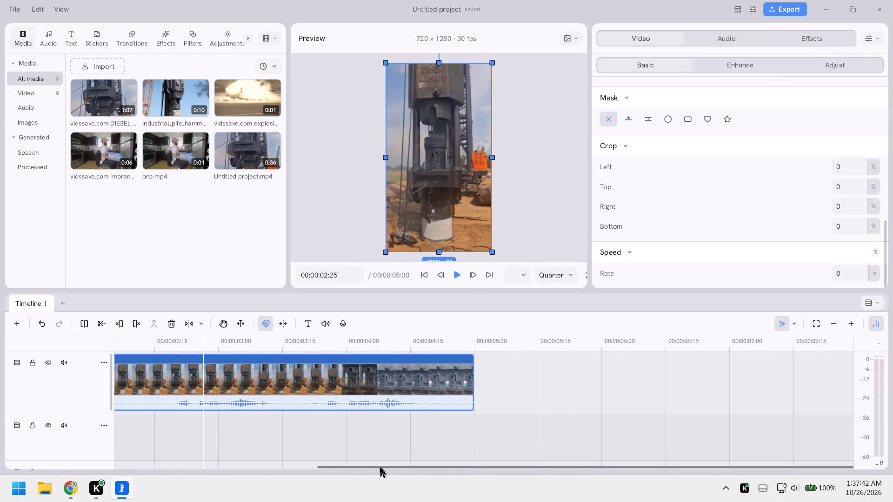
# Play back the extended diesel hammer clip to its end, first from partway through and again from the start.
pyautogui.moveTo(380, 466); pyautogui.dragTo(0, 462)
pyautogui.click(340, 377)
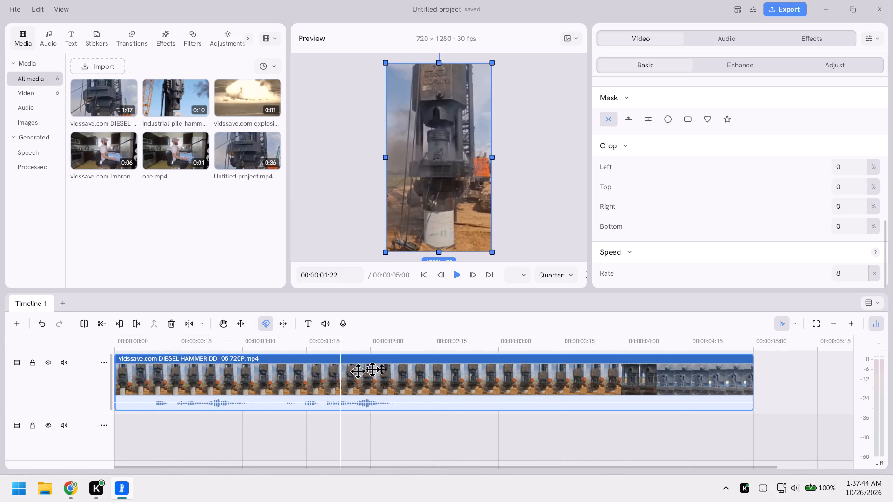
pyautogui.click(457, 276)
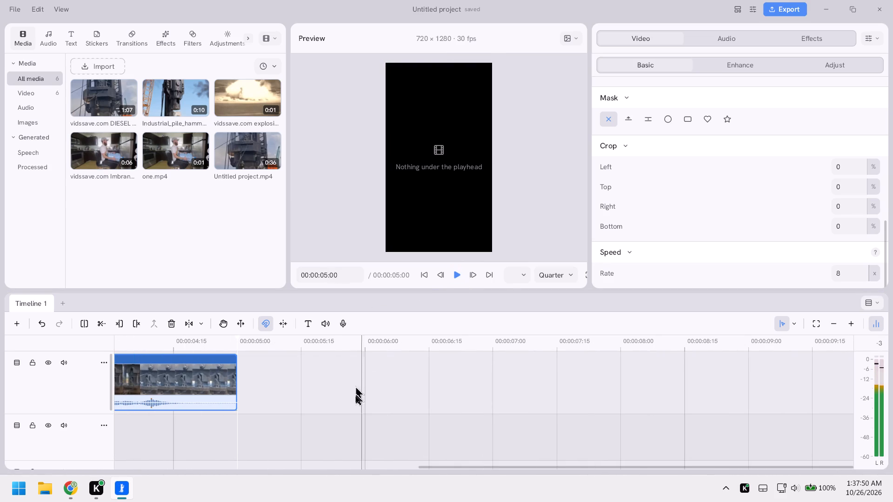
pyautogui.moveTo(463, 466); pyautogui.dragTo(203, 459)
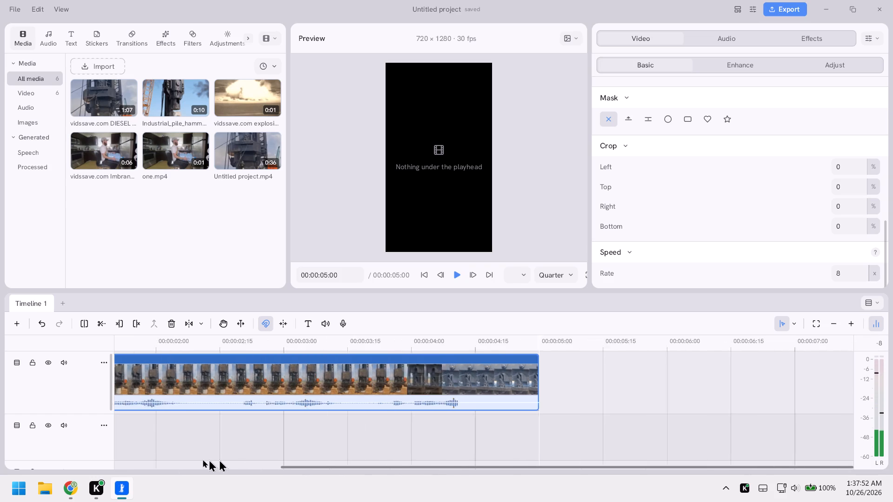
pyautogui.moveTo(203, 459); pyautogui.dragTo(0, 473)
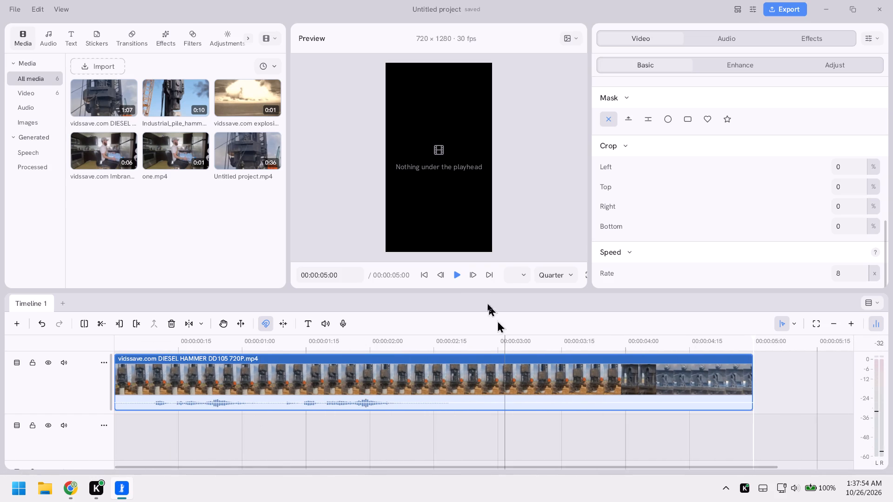
pyautogui.click(457, 273)
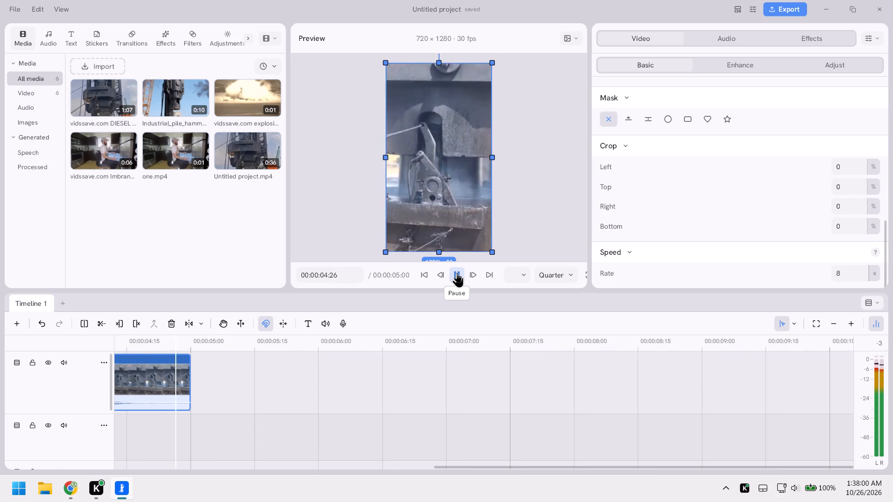
pyautogui.moveTo(462, 467); pyautogui.dragTo(0, 454)
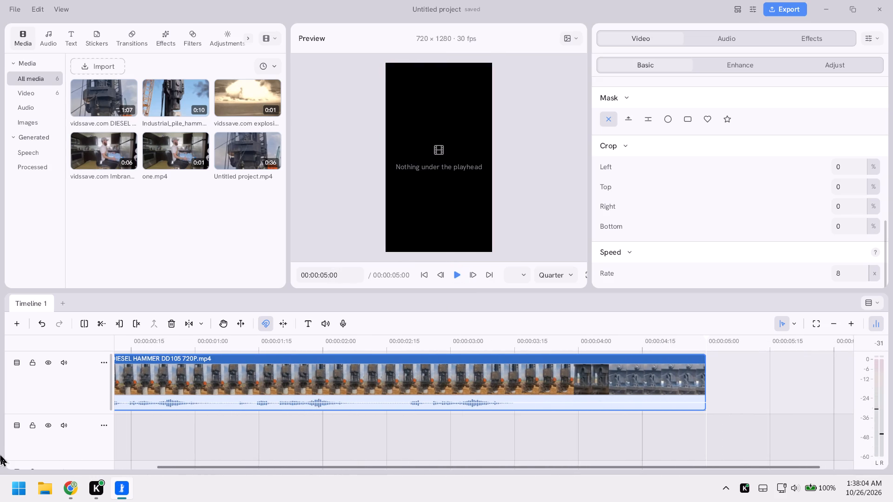
pyautogui.moveTo(0, 454); pyautogui.dragTo(0, 458)
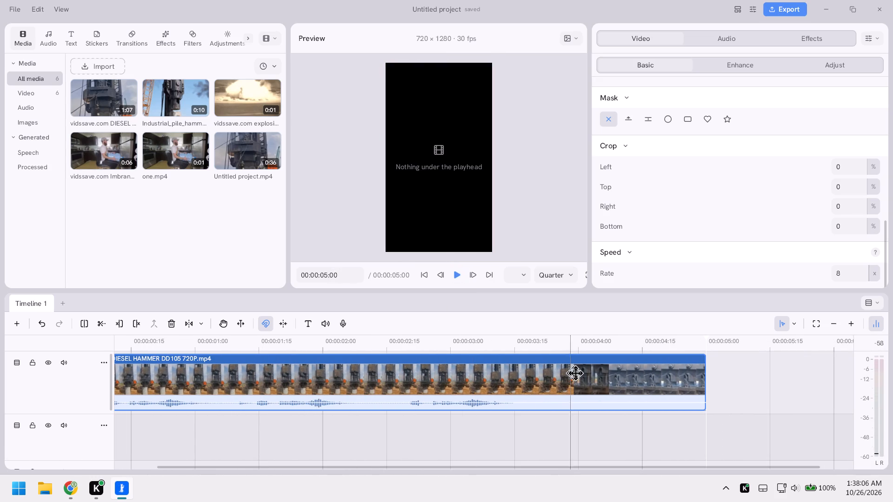
# Export the five-second 8x diesel hammer clip as vhigh at 60 fps.
pyautogui.click(786, 13)
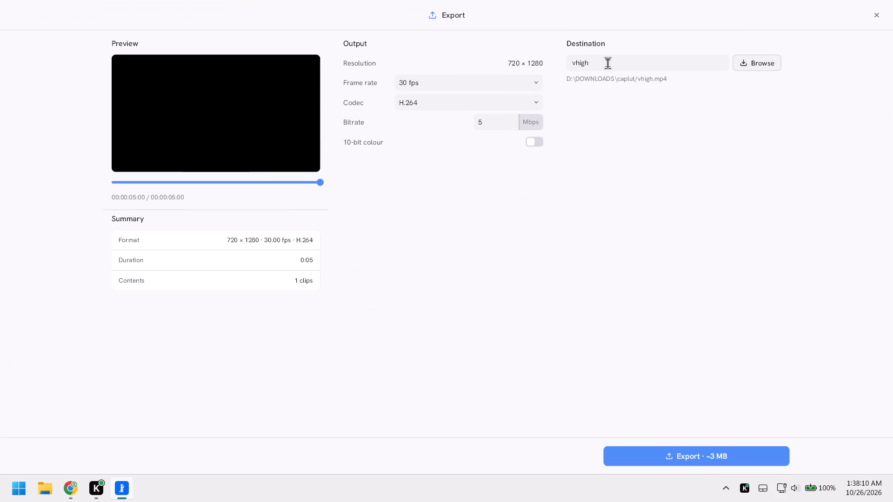
pyautogui.click(516, 88)
pyautogui.scroll(-5, 482, 234)
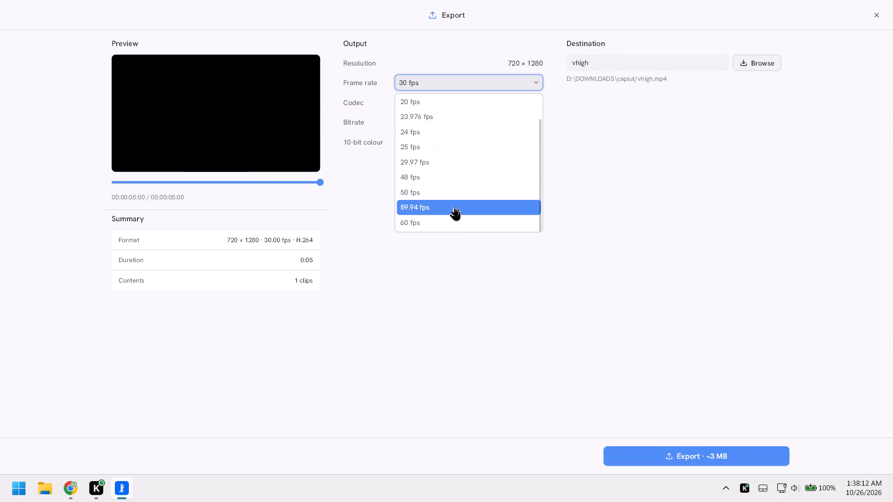
pyautogui.click(466, 223)
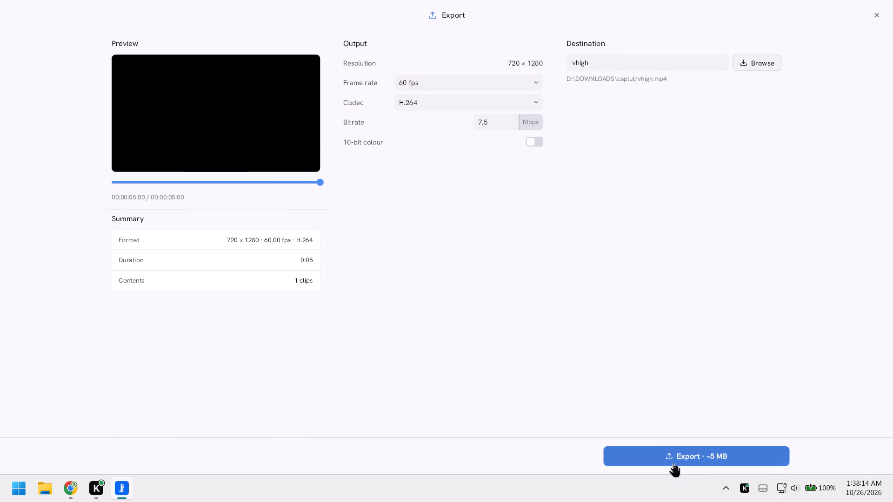
pyautogui.click(666, 461)
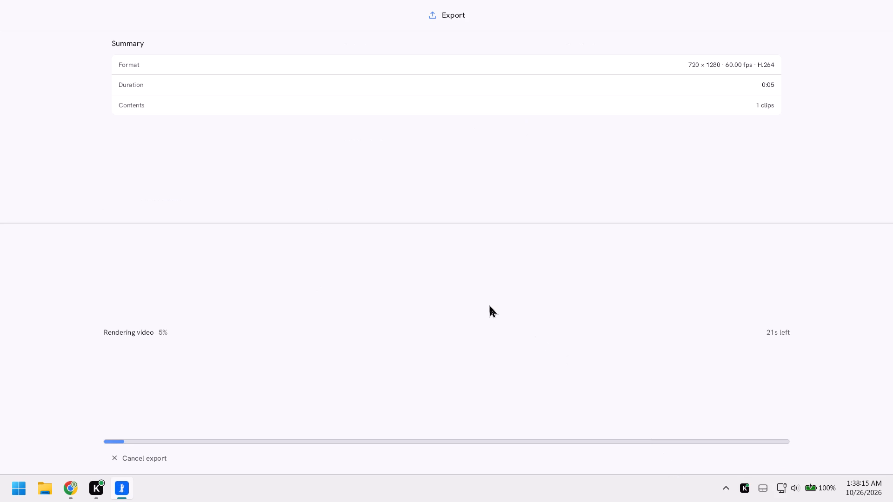
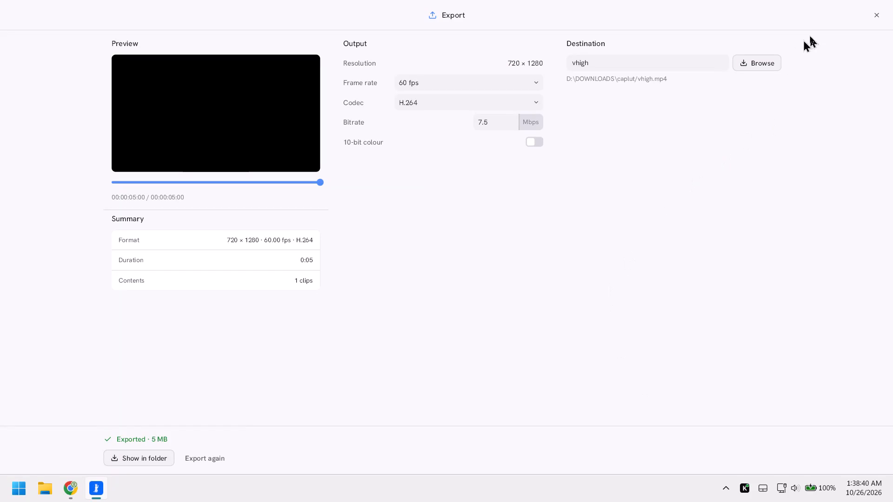
# Close the finished export and set the diesel hammer clip's speed rate to 10x.
pyautogui.click(883, 21)
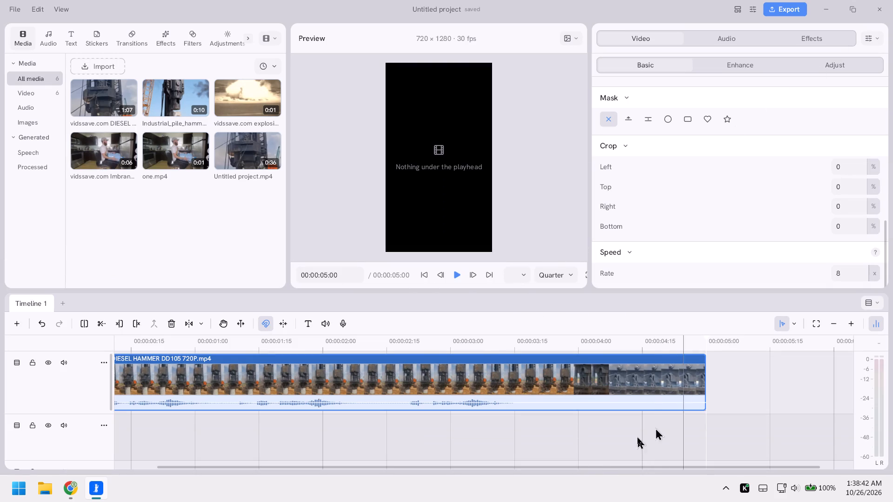
pyautogui.moveTo(604, 467); pyautogui.dragTo(0, 447)
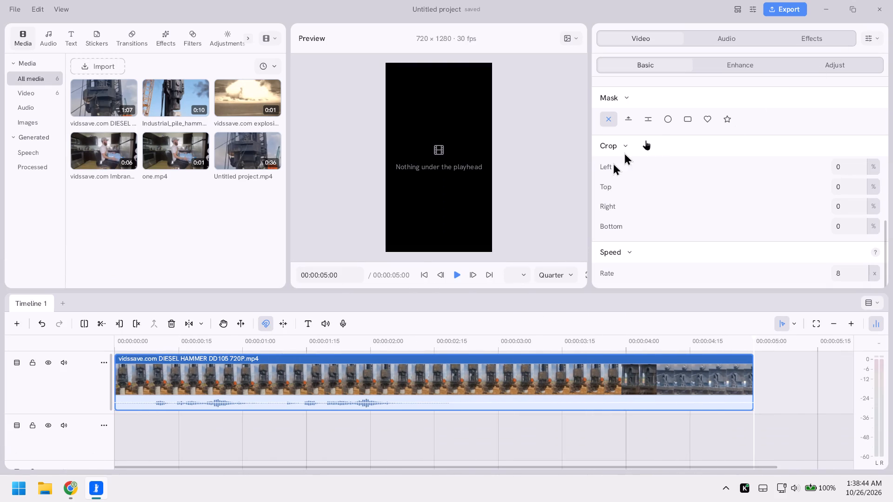
pyautogui.click(849, 273)
pyautogui.write('10')
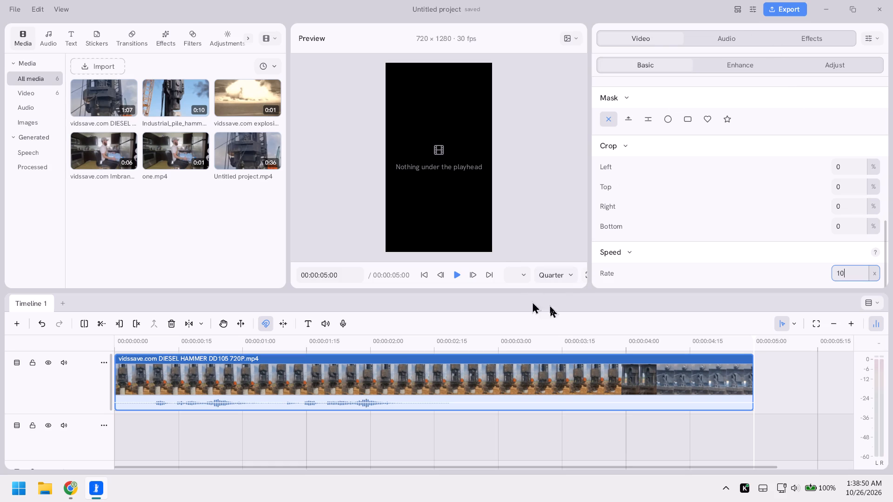
pyautogui.click(664, 299)
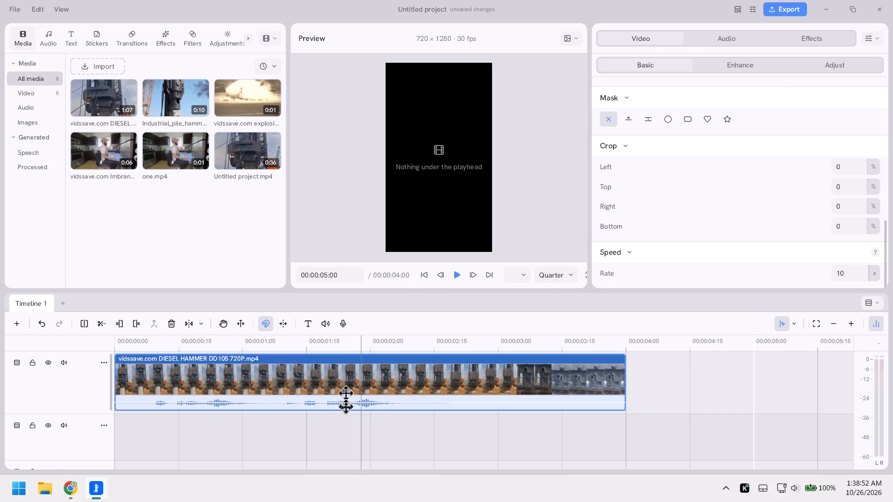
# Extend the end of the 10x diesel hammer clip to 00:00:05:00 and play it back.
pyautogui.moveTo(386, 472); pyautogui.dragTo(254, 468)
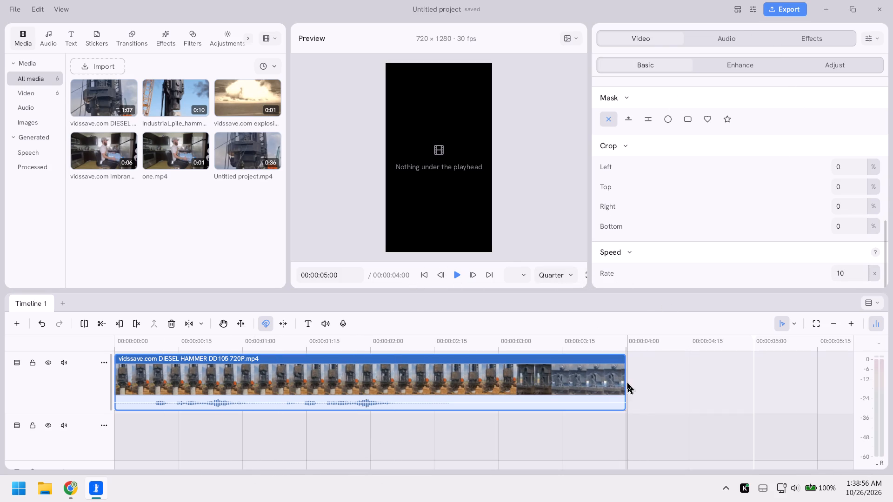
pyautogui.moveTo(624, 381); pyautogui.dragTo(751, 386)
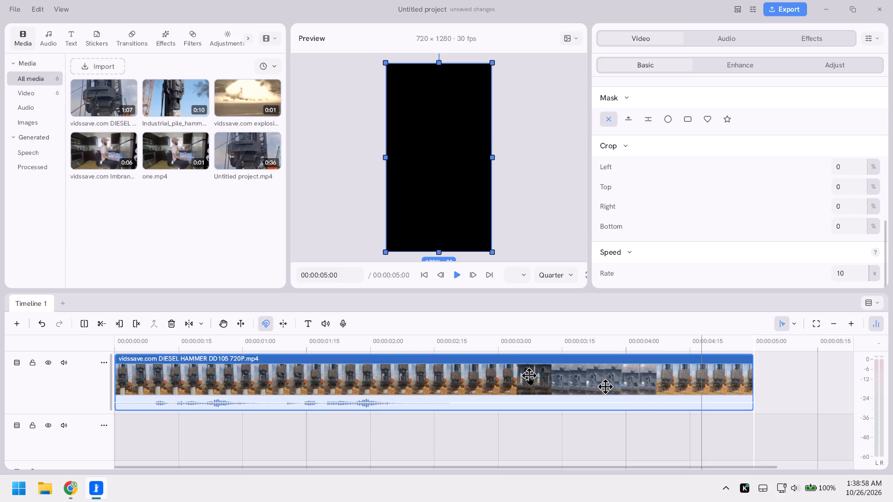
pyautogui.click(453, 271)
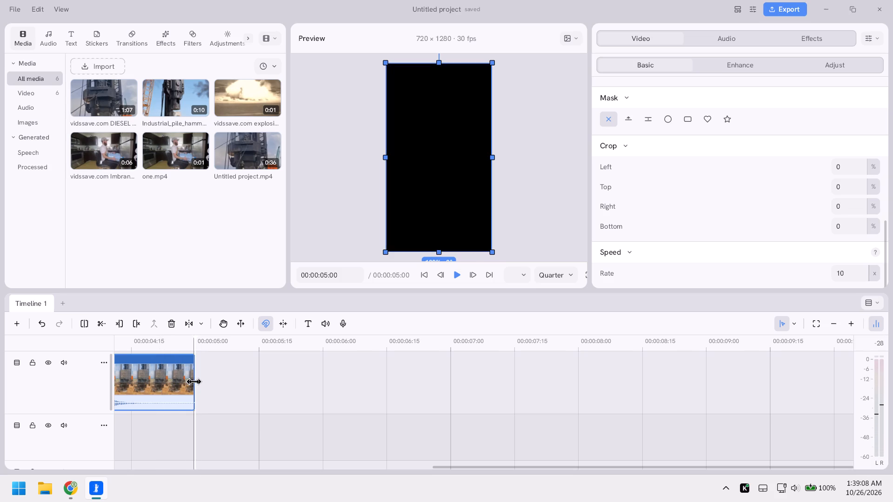
# Trim the end of the 10x diesel hammer clip back to 00:00:03:13.
pyautogui.moveTo(193, 381); pyautogui.dragTo(214, 377)
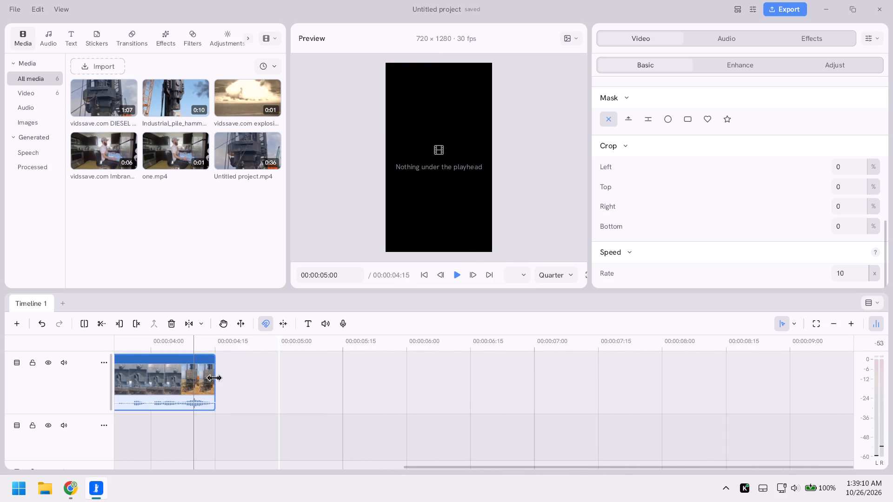
pyautogui.moveTo(214, 377); pyautogui.dragTo(147, 384)
# Play back the trimmed 10x diesel hammer clip from near its start, pausing and resuming to check the hammer motion.
pyautogui.moveTo(415, 469); pyautogui.dragTo(66, 451)
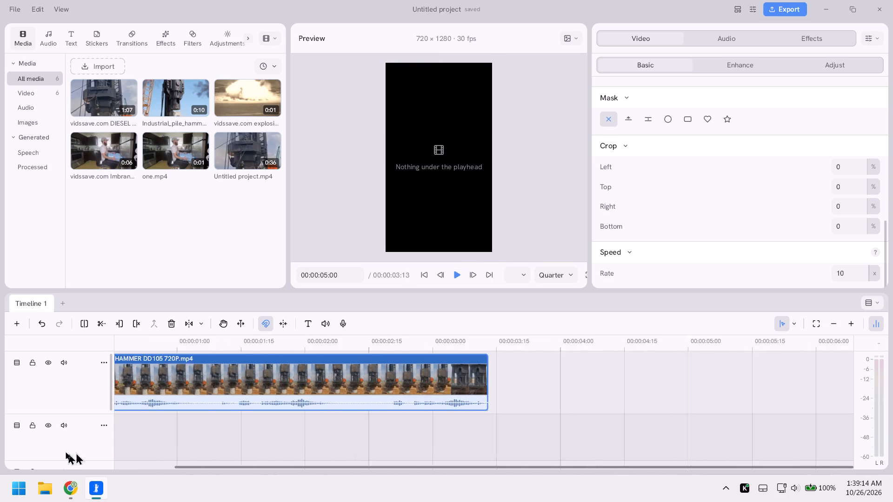
pyautogui.moveTo(66, 451); pyautogui.dragTo(0, 450)
pyautogui.click(459, 277)
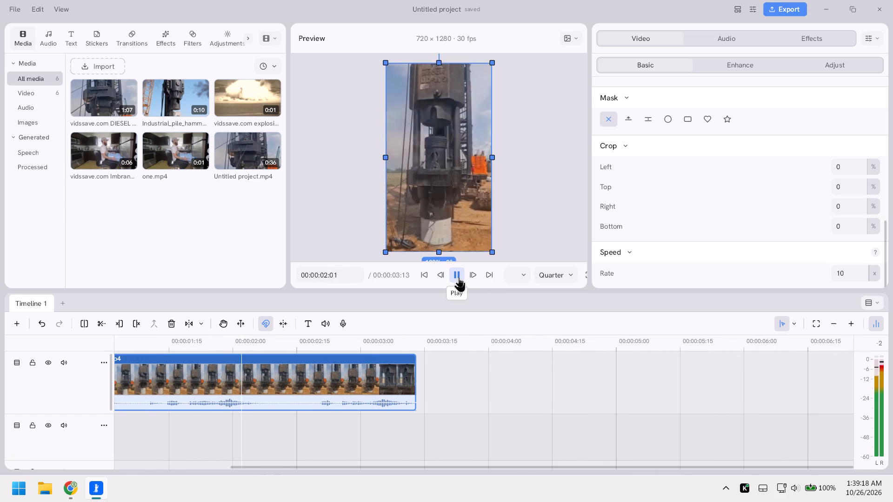
pyautogui.click(459, 277)
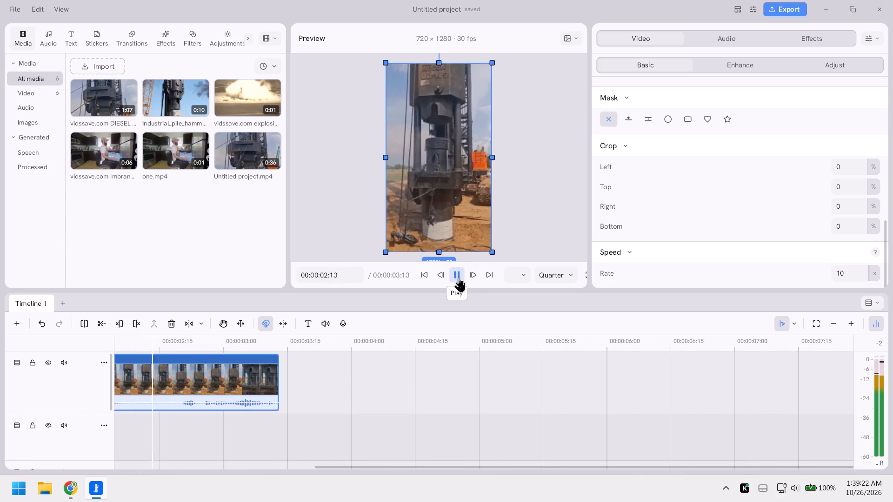
pyautogui.click(459, 277)
pyautogui.click(459, 277)
pyautogui.click(459, 277)
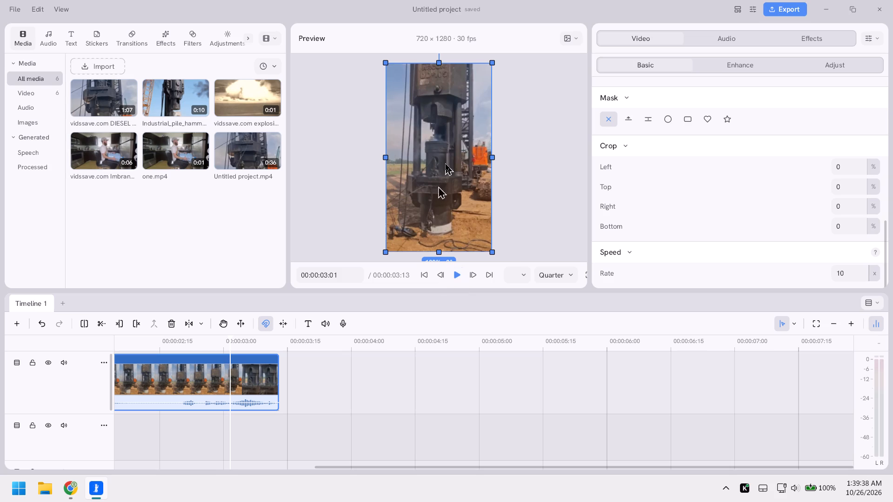
# Switch to Chrome and search YouTube for "diesal hammer".
pyautogui.click(76, 492)
pyautogui.click(491, 320)
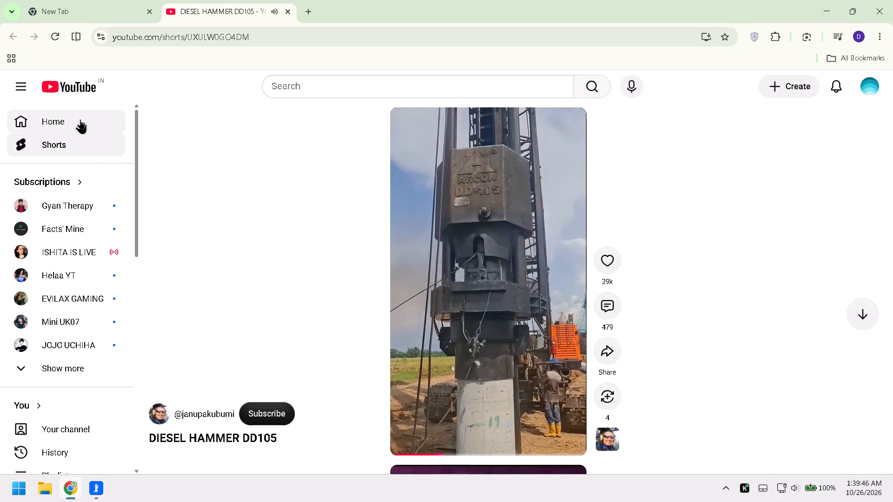
pyautogui.click(342, 81)
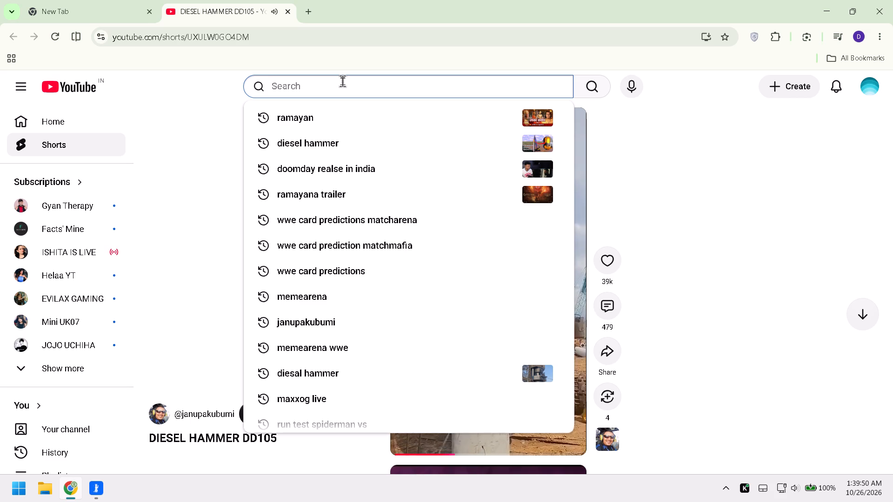
pyautogui.press('d')
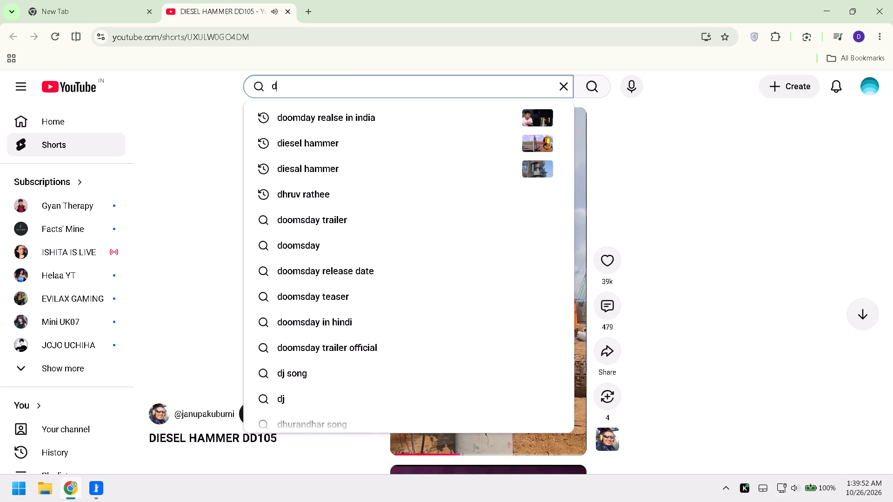
pyautogui.write('iea')
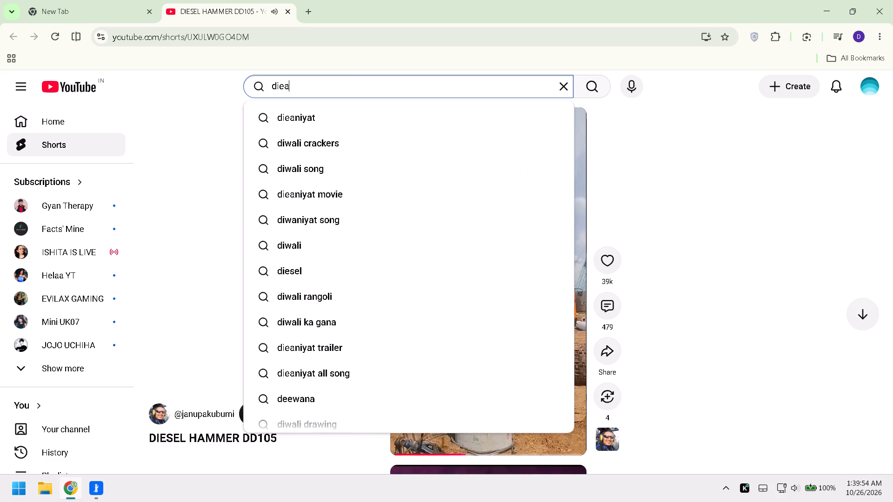
pyautogui.press('BackSpace')
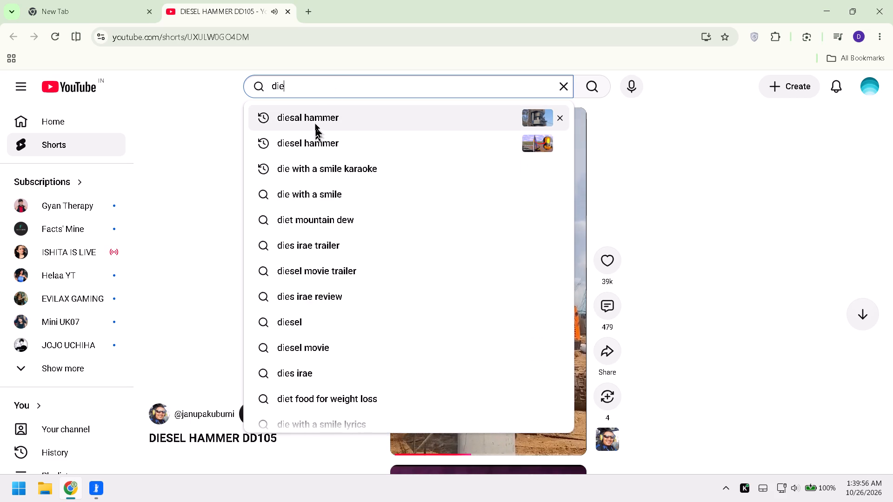
pyautogui.click(317, 115)
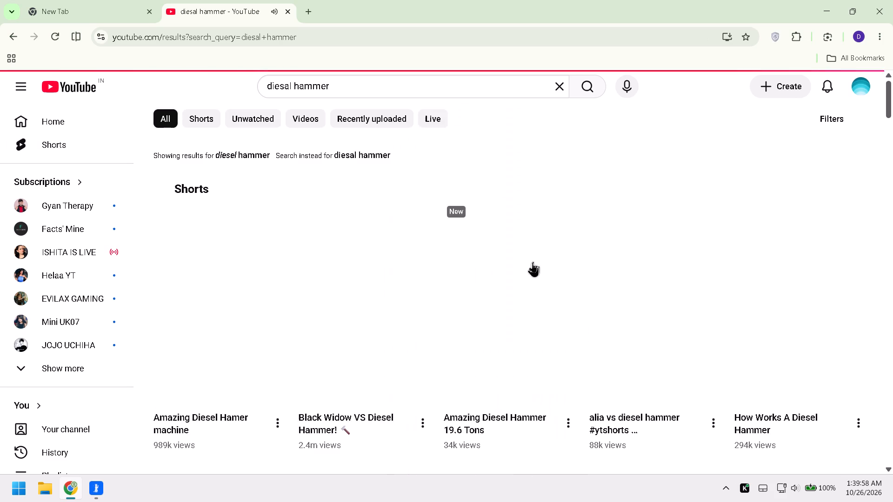
# Open the "Black Widow VS Diesel Hammer!" Short from the results and browse through the neighbouring diesel hammer Shorts.
pyautogui.scroll(-1, 518, 285)
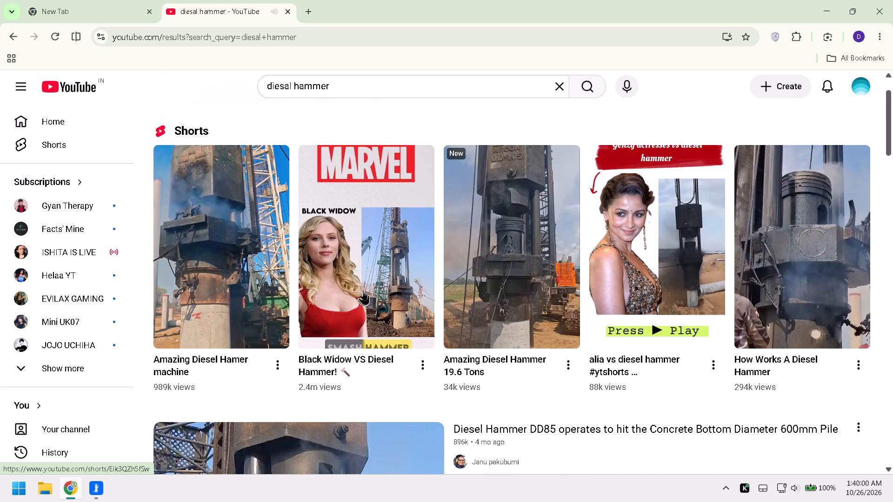
pyautogui.click(374, 278)
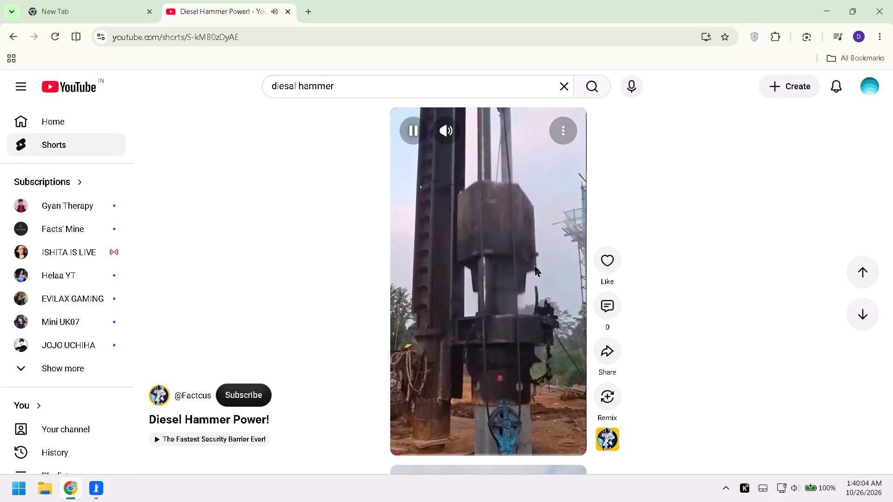
pyautogui.click(869, 266)
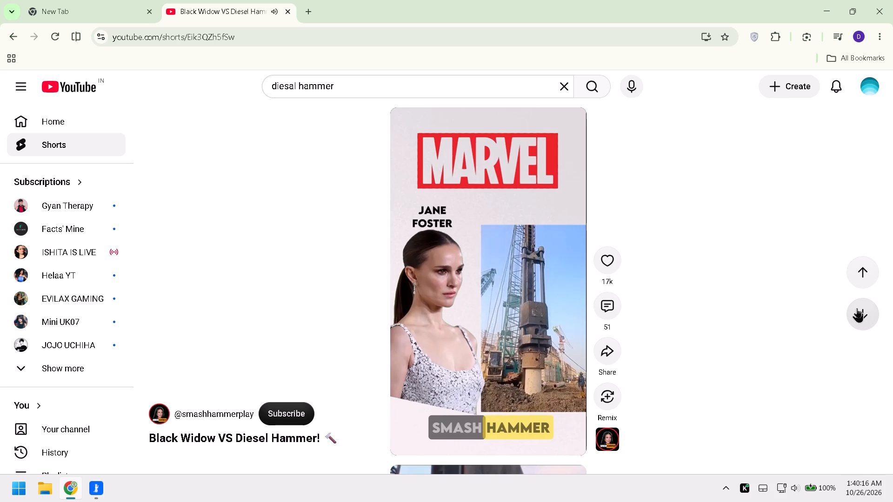
pyautogui.click(861, 276)
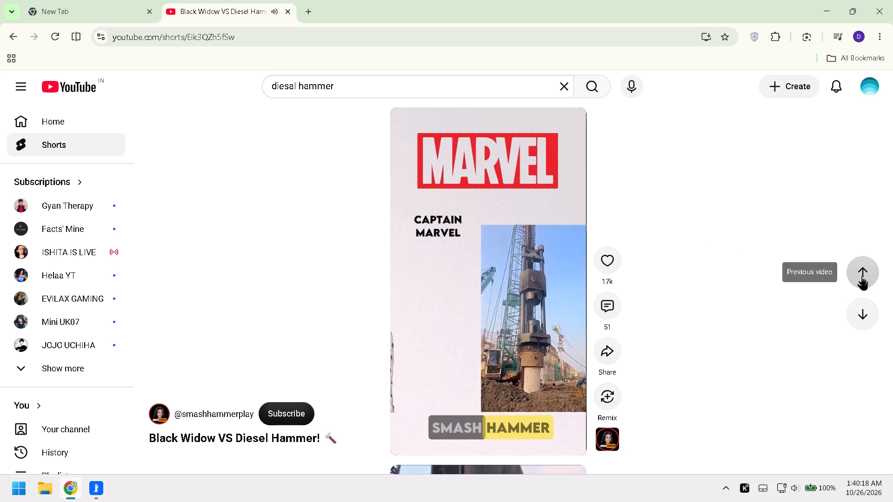
pyautogui.click(866, 313)
pyautogui.click(866, 313)
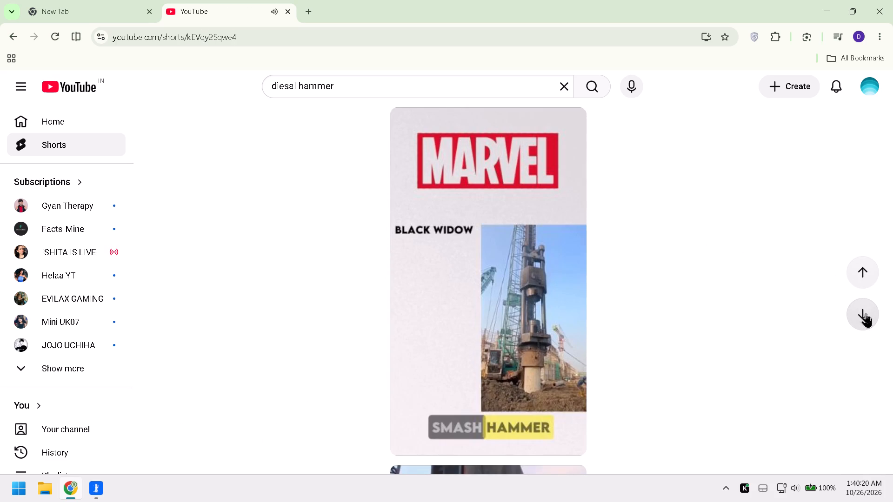
pyautogui.click(858, 317)
pyautogui.click(872, 276)
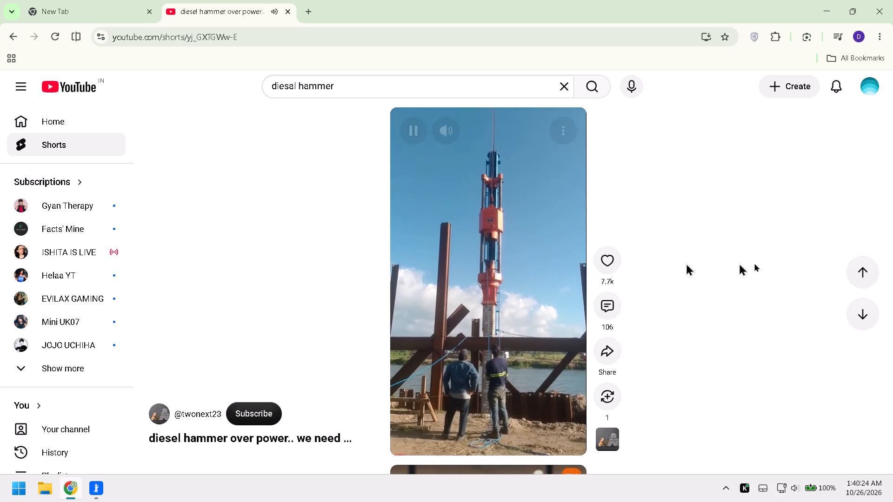
pyautogui.click(864, 273)
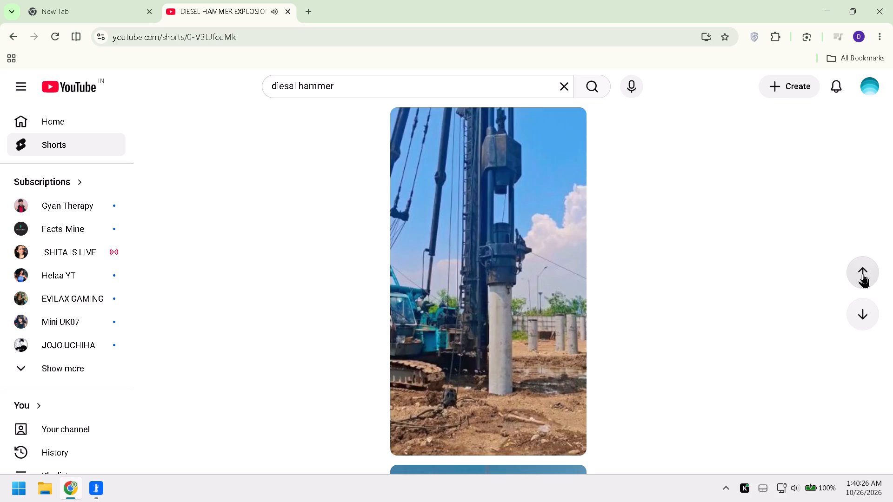
pyautogui.click(863, 274)
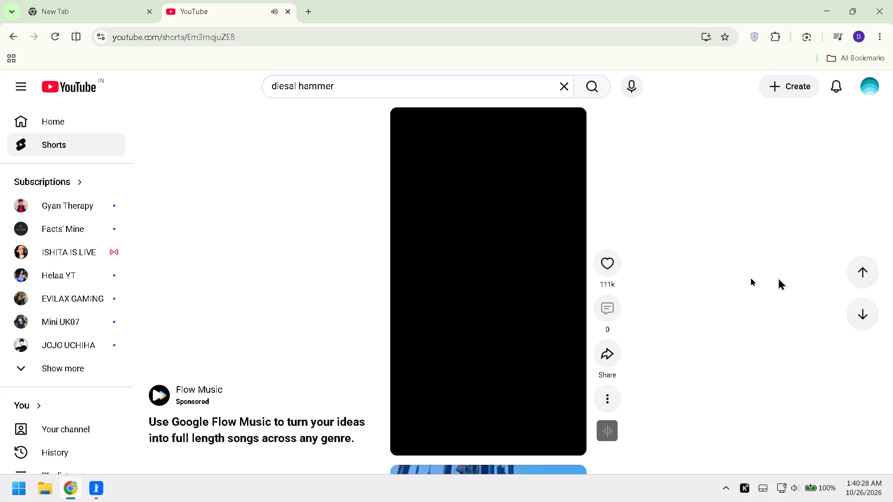
# Return to the search results, reopen the "Black Widow VS Diesel Hammer!" Short and watch it, pausing at the Scarlet Witch part.
pyautogui.click(12, 34)
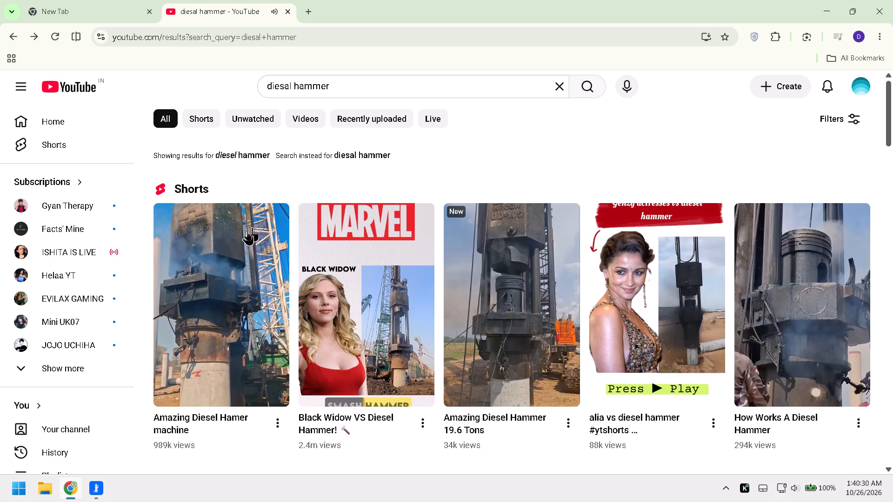
pyautogui.click(400, 306)
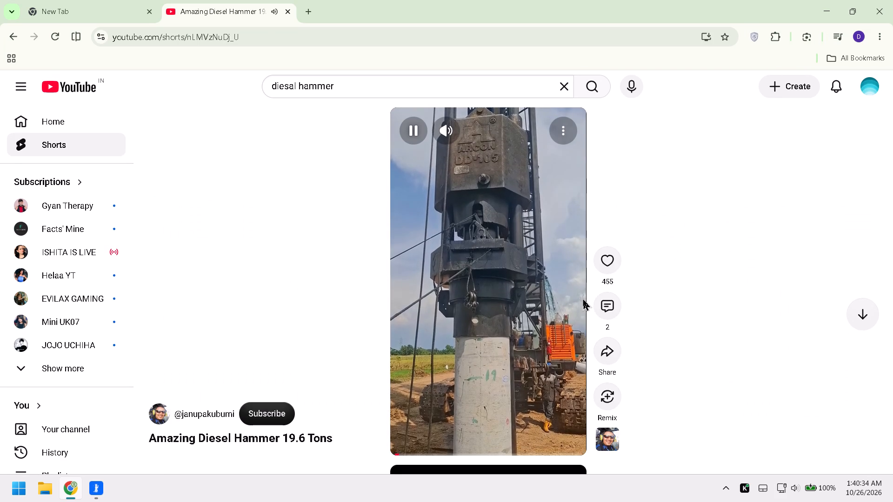
pyautogui.click(20, 37)
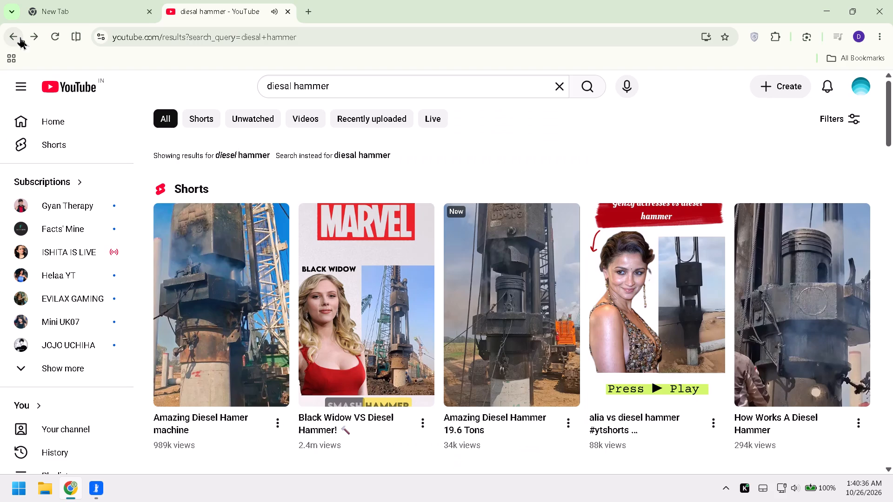
pyautogui.click(353, 281)
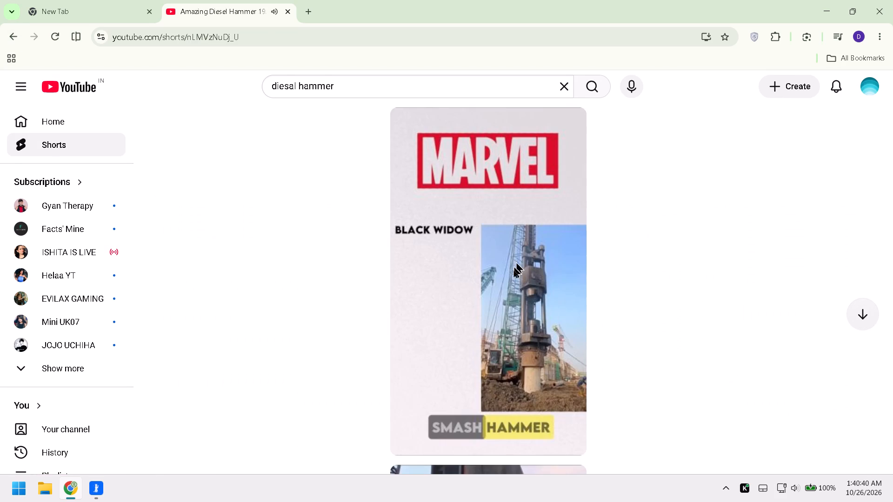
pyautogui.click(507, 311)
pyautogui.scroll(-3, 506, 312)
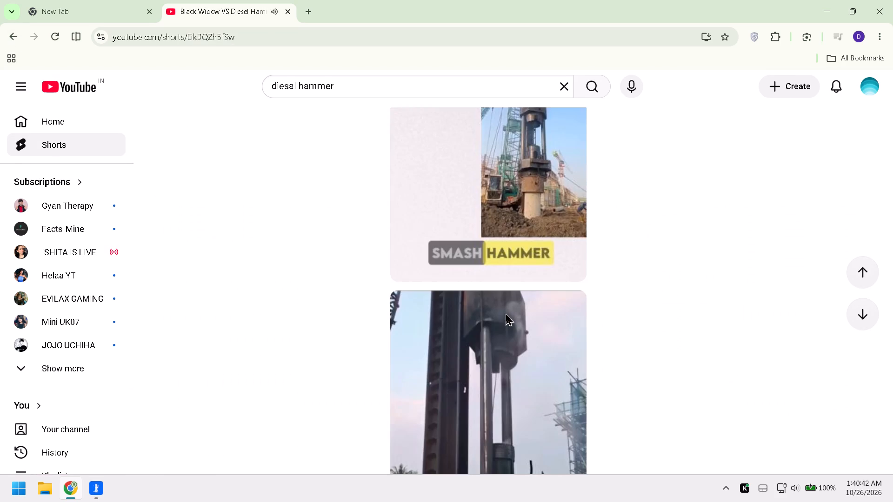
pyautogui.scroll(2, 504, 333)
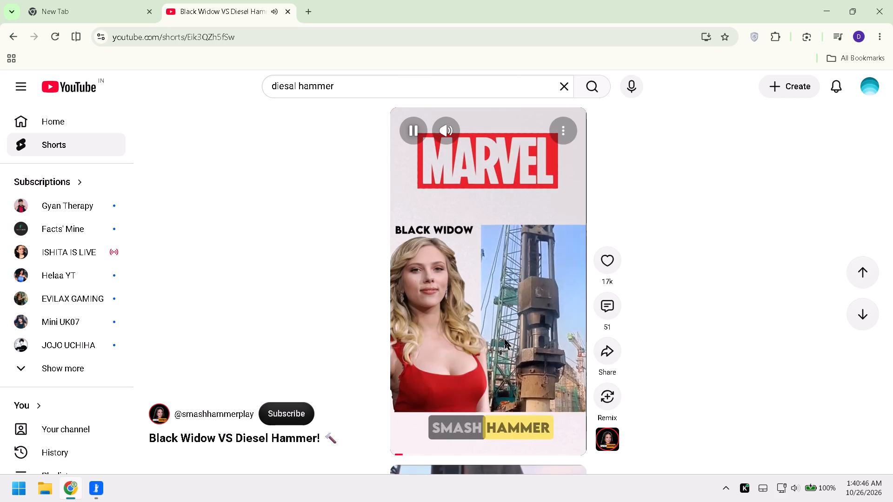
pyautogui.click(503, 322)
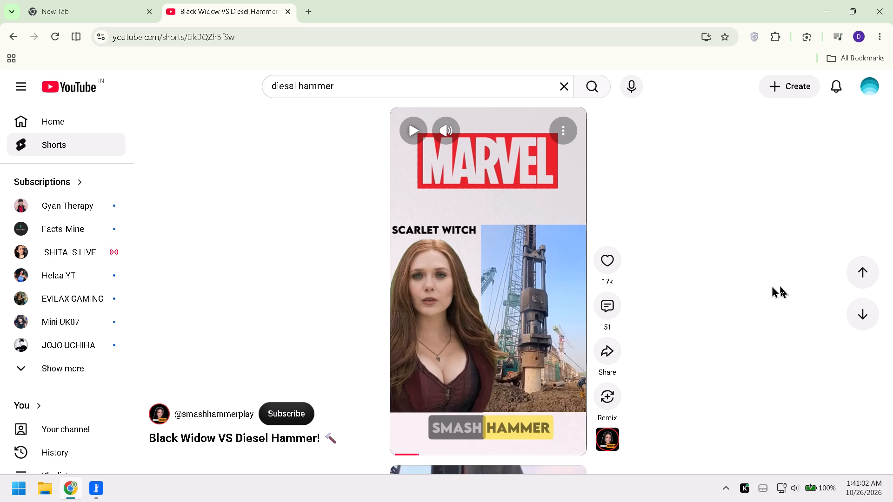
# Move on to the "Diesel Hammer Power!" Short and pause it.
pyautogui.scroll(-1, 844, 291)
pyautogui.scroll(-1, 718, 308)
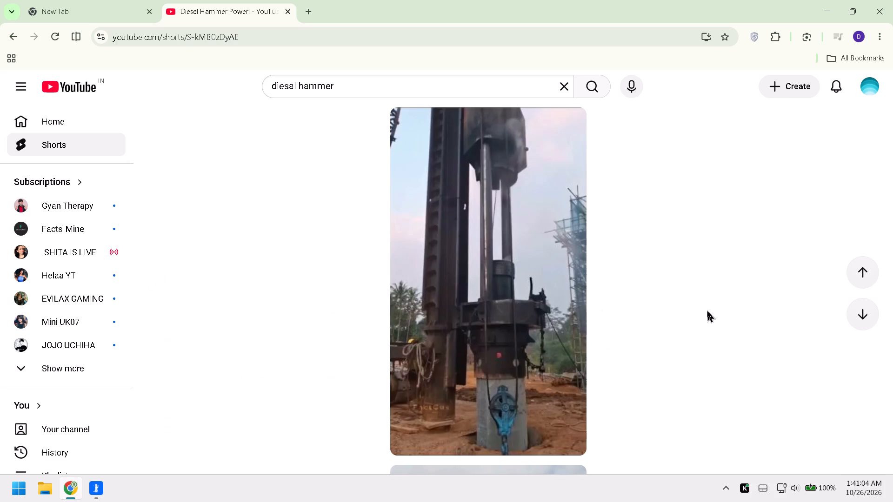
pyautogui.click(530, 268)
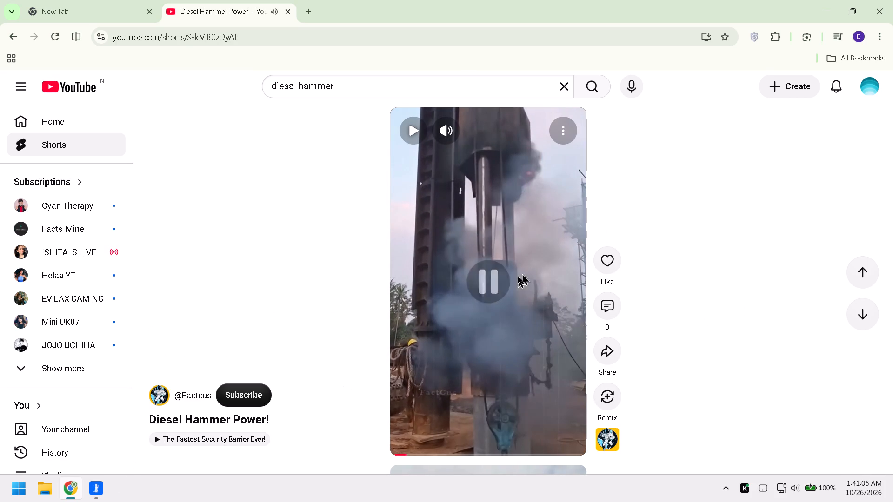
# Switch to the Concat editor and trim the end of the diesel hammer clip to about 00:00:03:03.
pyautogui.click(87, 495)
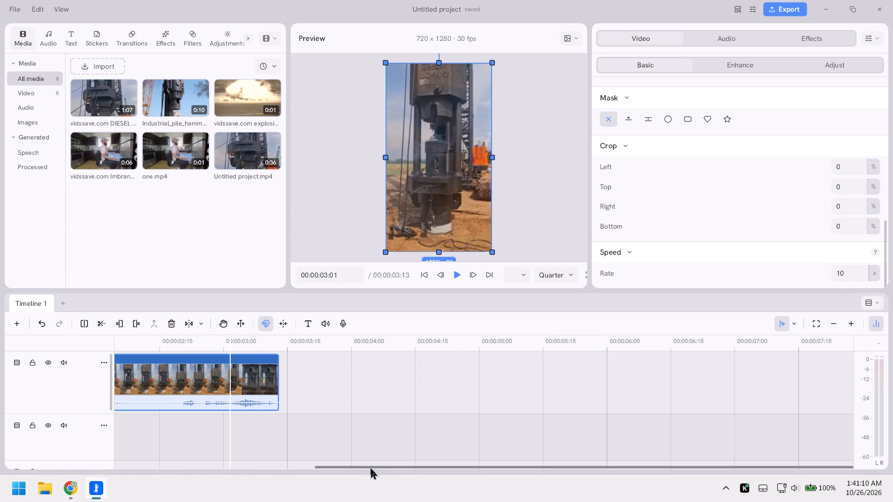
pyautogui.moveTo(370, 467); pyautogui.dragTo(0, 464)
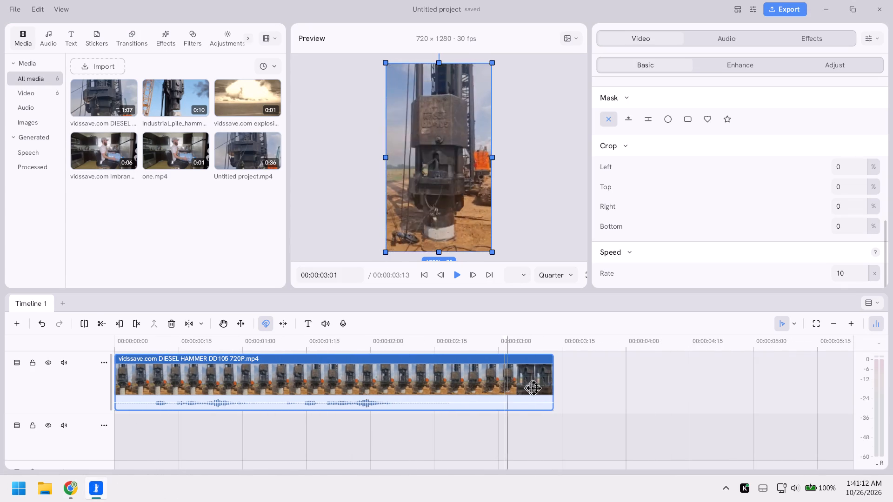
pyautogui.moveTo(550, 376); pyautogui.dragTo(508, 382)
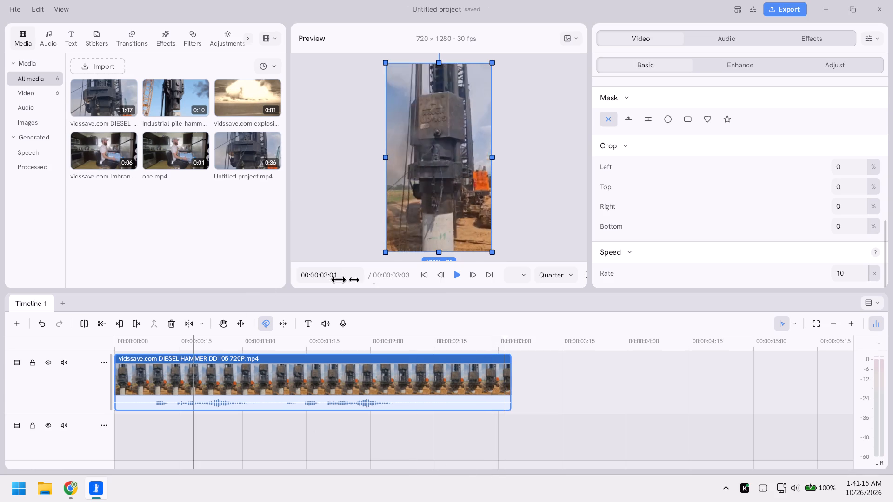
# Play back the trimmed diesel hammer clip in the preview to check it.
pyautogui.click(455, 277)
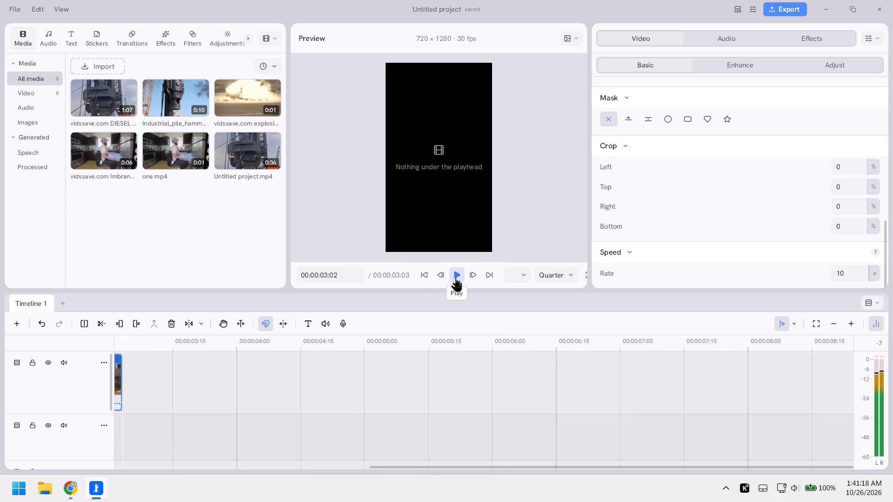
pyautogui.click(456, 275)
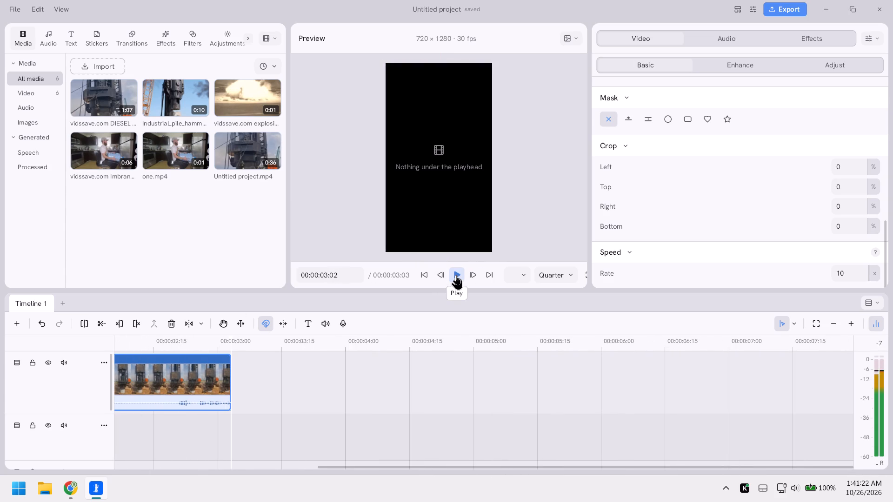
pyautogui.click(456, 275)
pyautogui.click(456, 275)
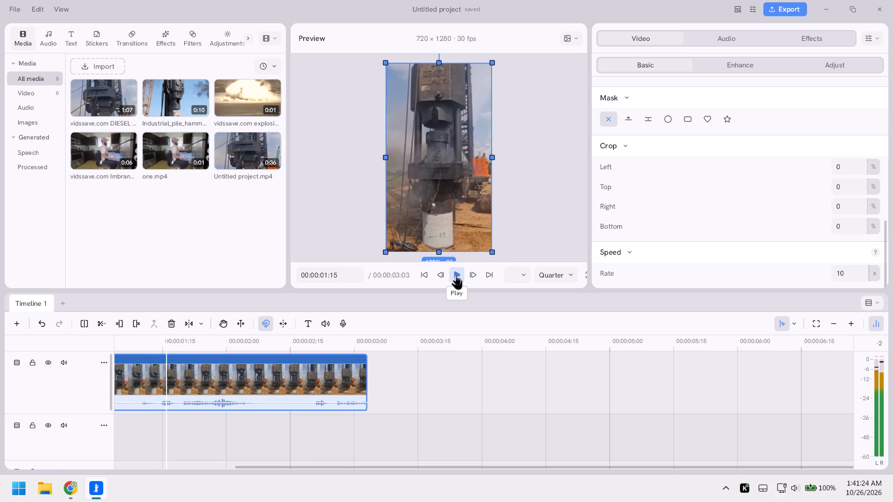
# Open the export settings and look at the destination folder without choosing another one.
pyautogui.click(793, 6)
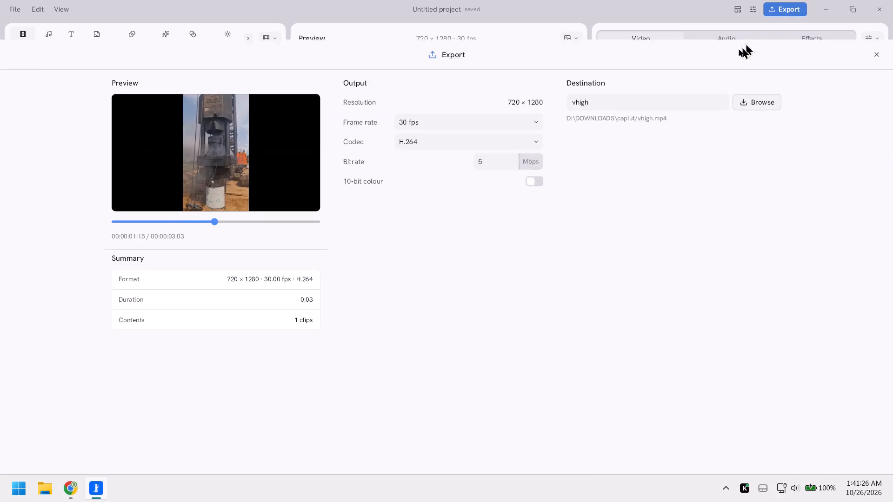
pyautogui.click(749, 63)
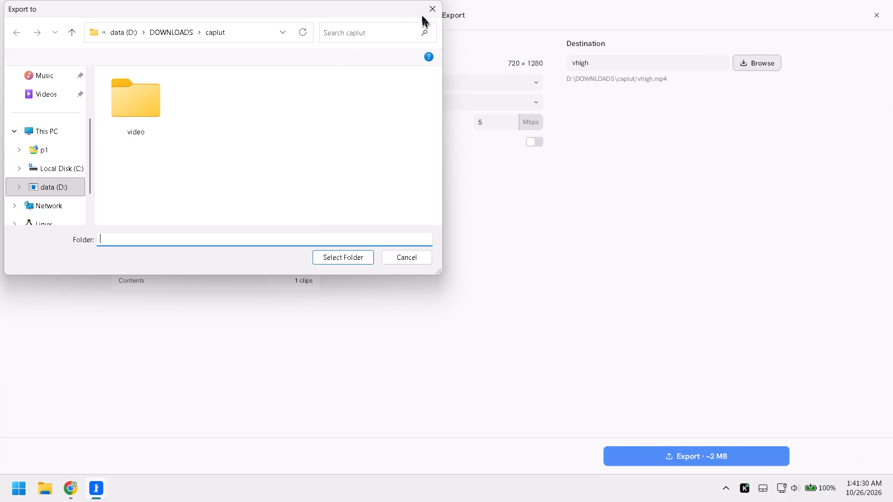
pyautogui.click(430, 5)
# Switch to File Explorer, open the caplut folder in DOWNLOADS on drive D, and watch slow.mp4 in VLC.
pyautogui.click(43, 491)
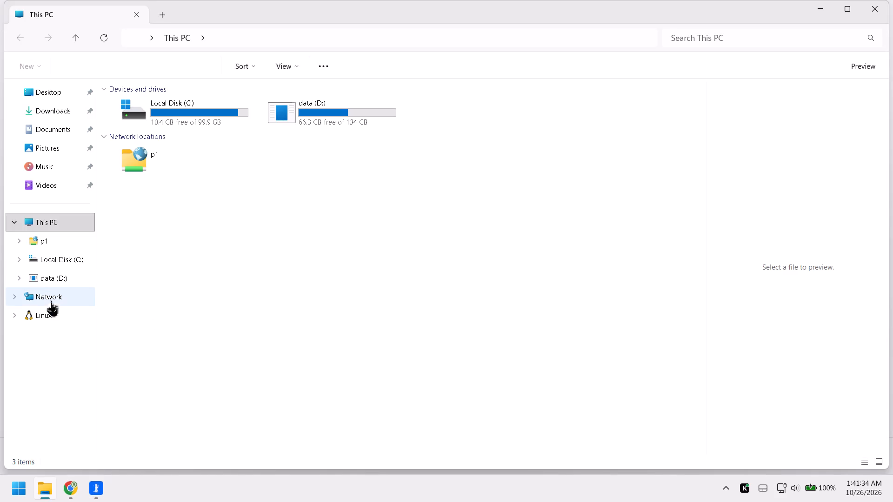
pyautogui.doubleClick(339, 109)
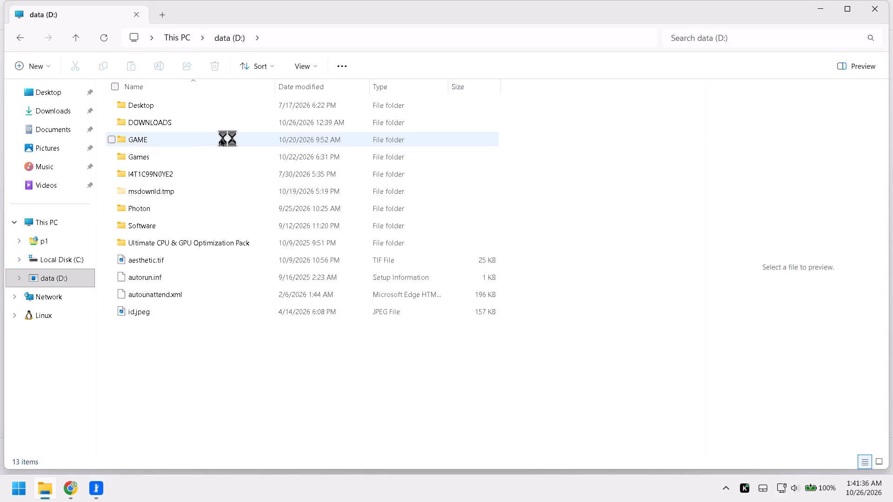
pyautogui.doubleClick(198, 122)
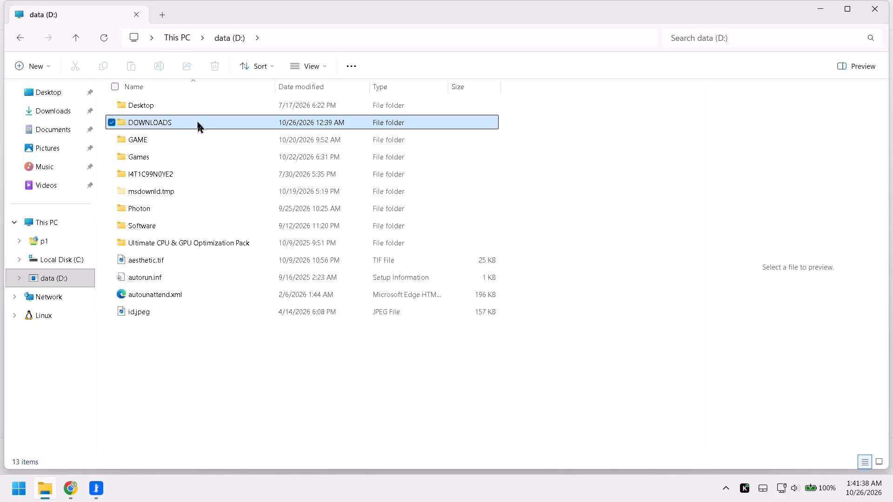
pyautogui.doubleClick(207, 125)
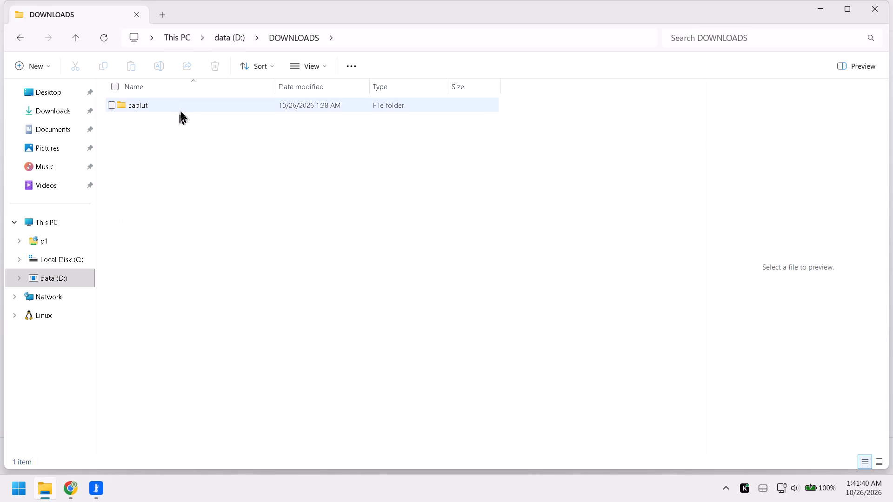
pyautogui.doubleClick(183, 110)
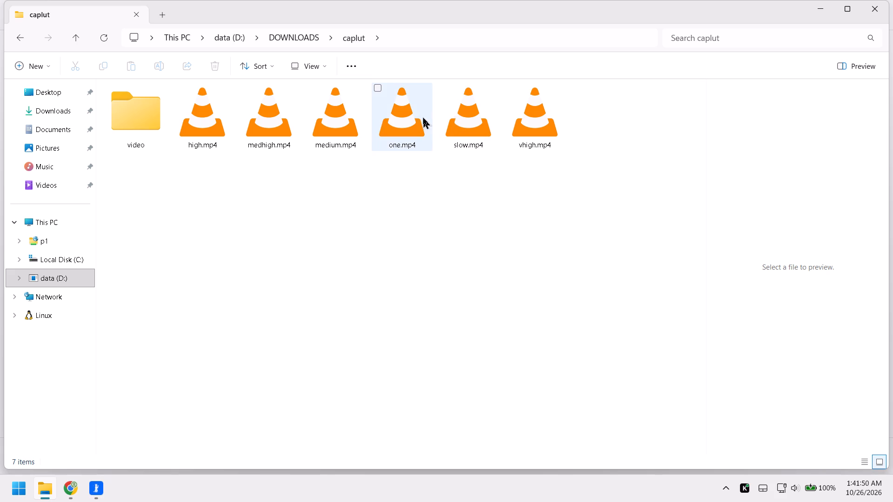
pyautogui.doubleClick(465, 116)
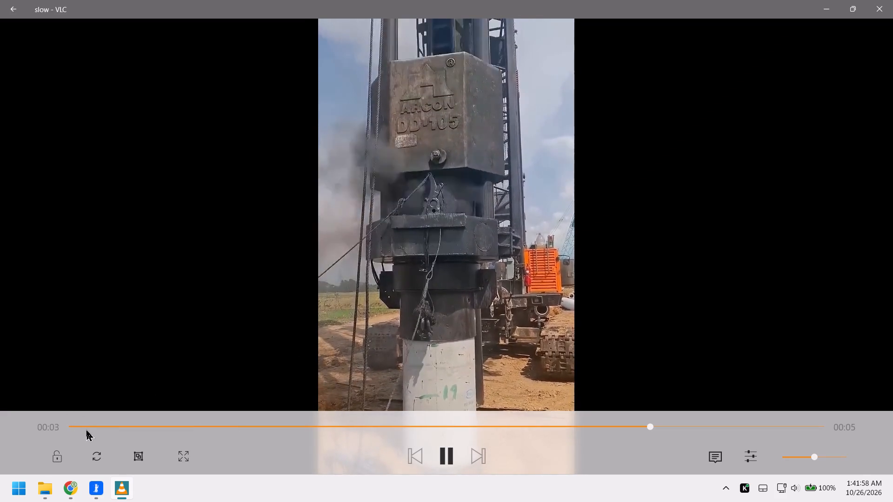
pyautogui.click(86, 424)
pyautogui.moveTo(78, 422); pyautogui.dragTo(70, 423)
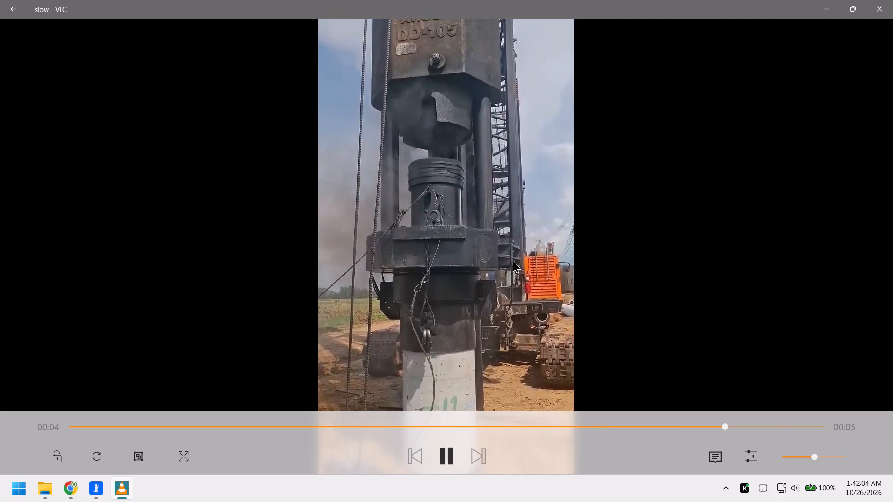
pyautogui.click(891, 4)
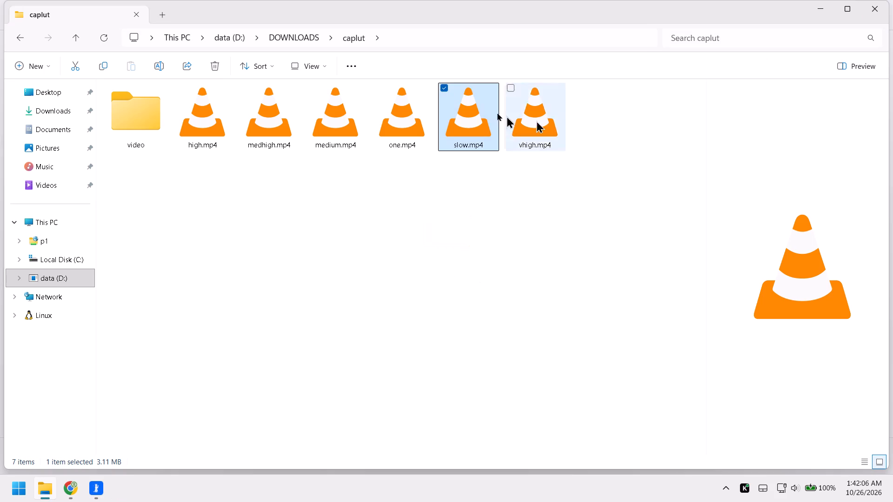
# Watch vhigh.mp4 from the caplut folder in VLC, replaying it from the start, and close the player.
pyautogui.click(539, 111)
pyautogui.doubleClick(529, 119)
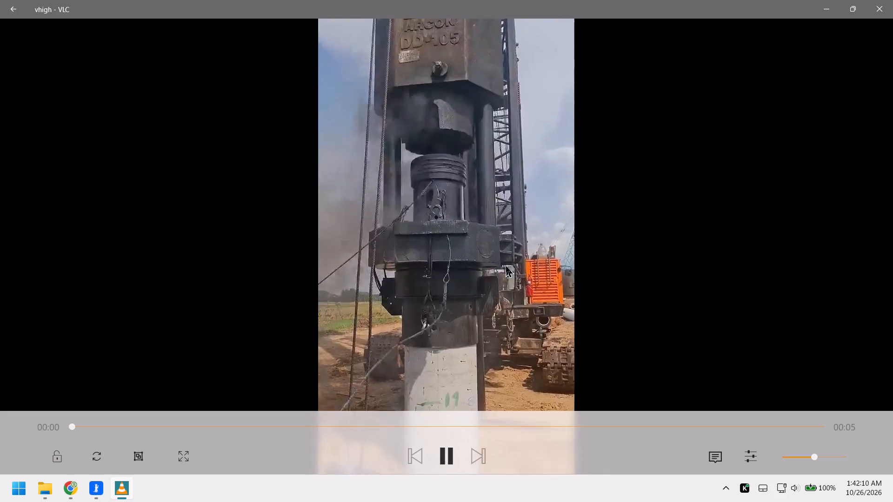
pyautogui.click(442, 456)
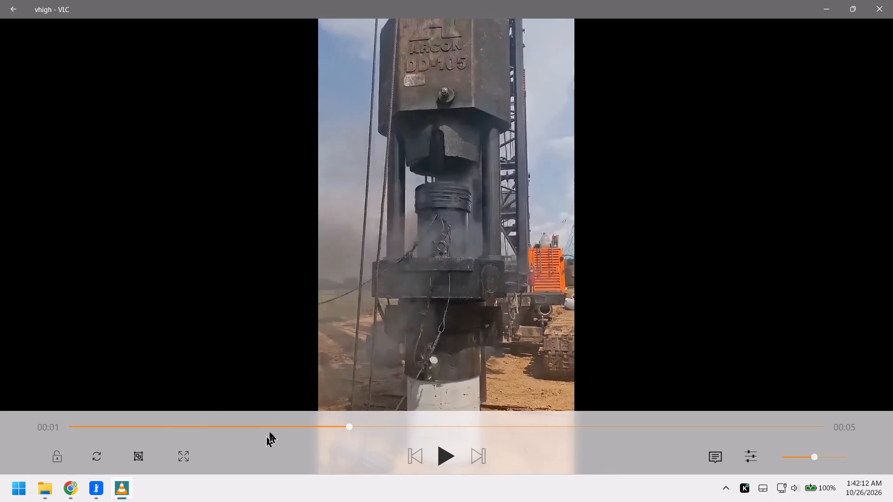
pyautogui.moveTo(273, 426); pyautogui.dragTo(18, 437)
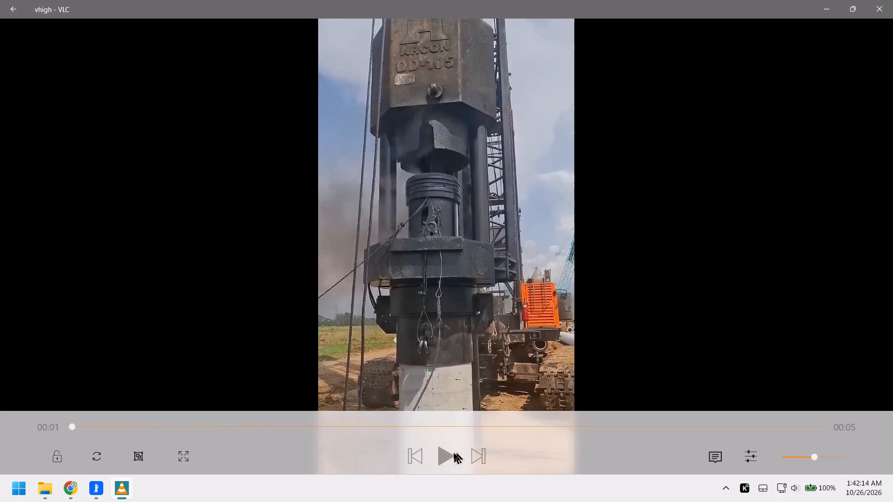
pyautogui.click(446, 456)
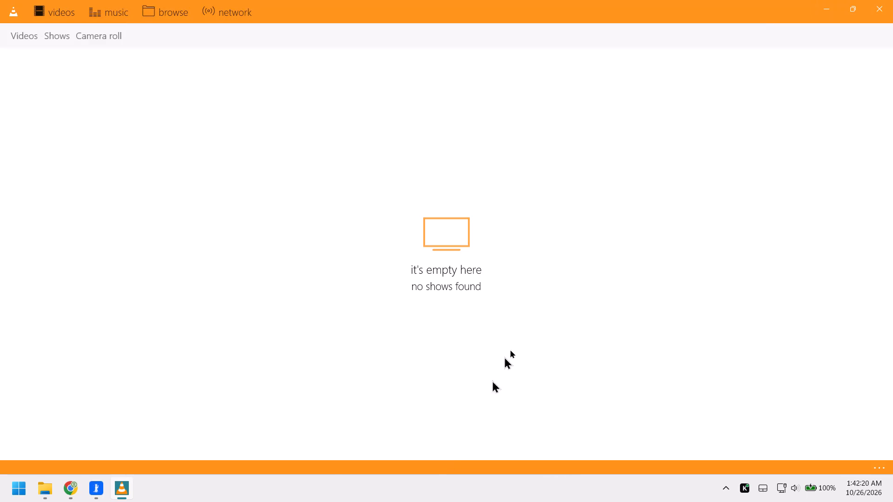
pyautogui.click(892, 14)
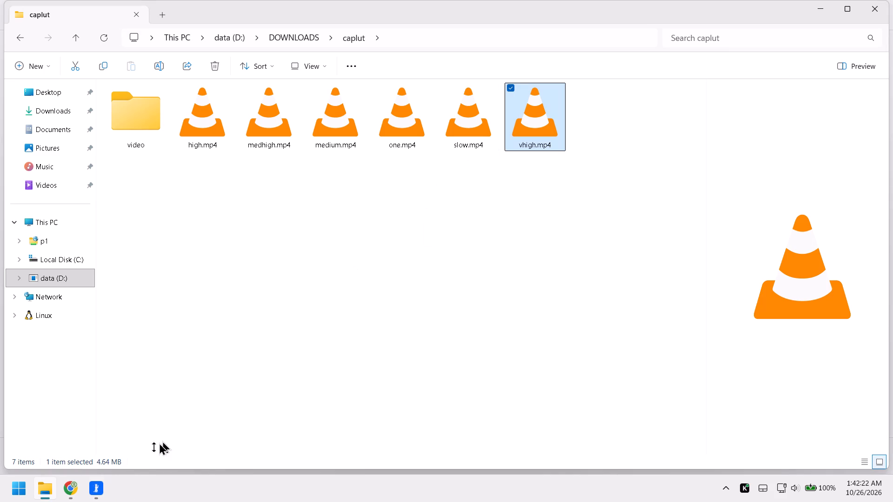
# Return to Concat and export the clip as vhigh at 60 fps, replacing the existing vhigh.mp4.
pyautogui.click(95, 492)
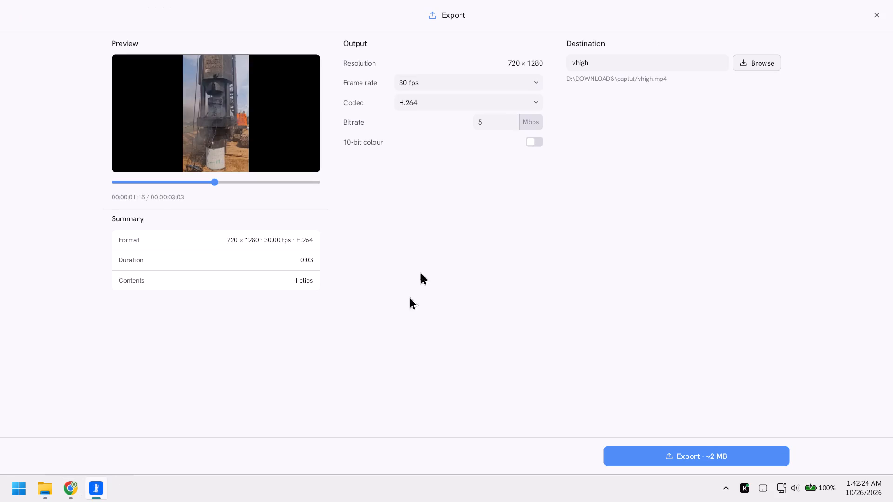
pyautogui.click(510, 77)
pyautogui.scroll(-3, 436, 210)
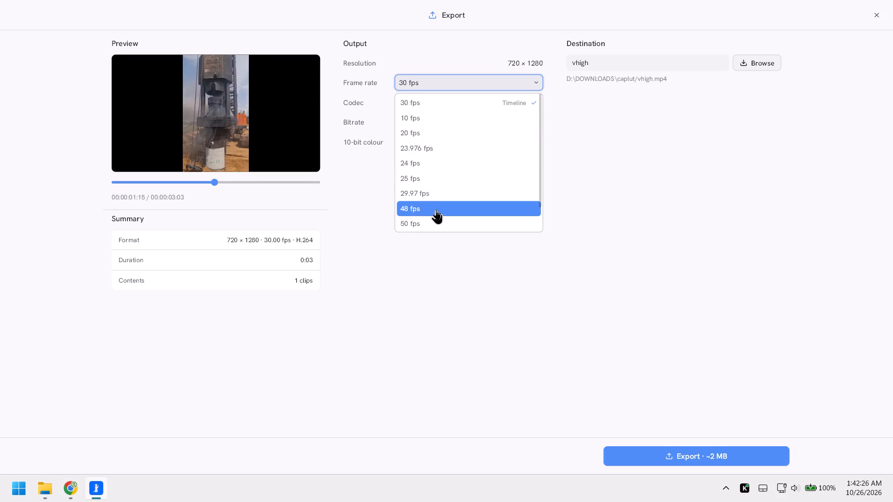
pyautogui.scroll(-2, 436, 210)
pyautogui.click(434, 221)
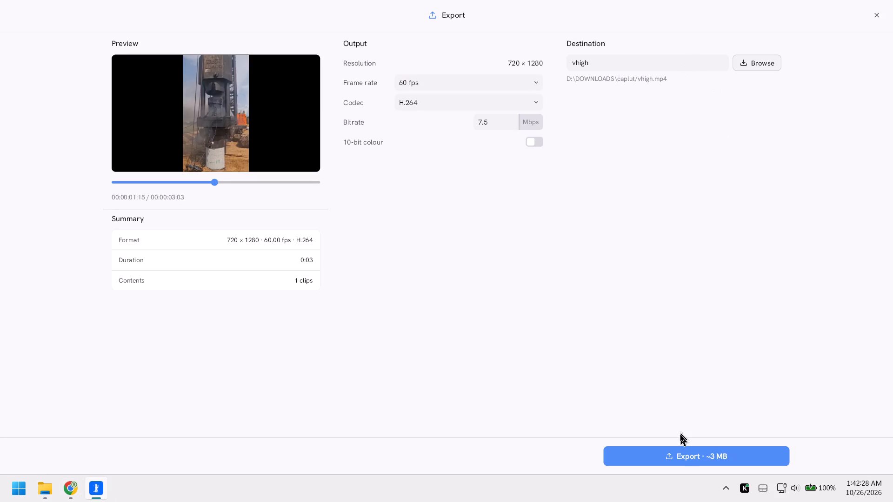
pyautogui.click(673, 462)
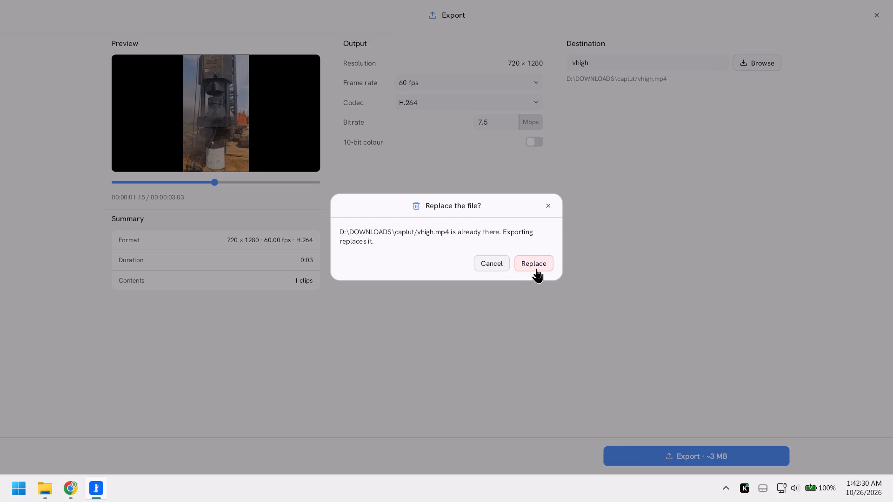
pyautogui.click(536, 269)
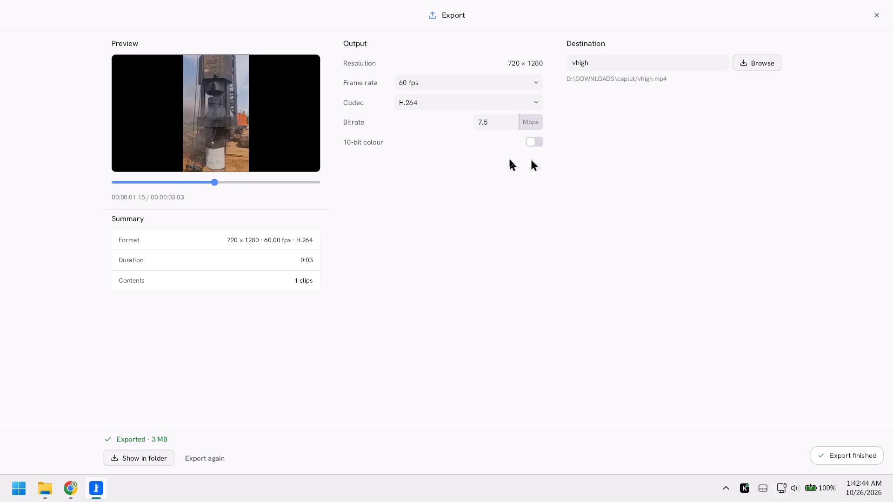
pyautogui.click(881, 10)
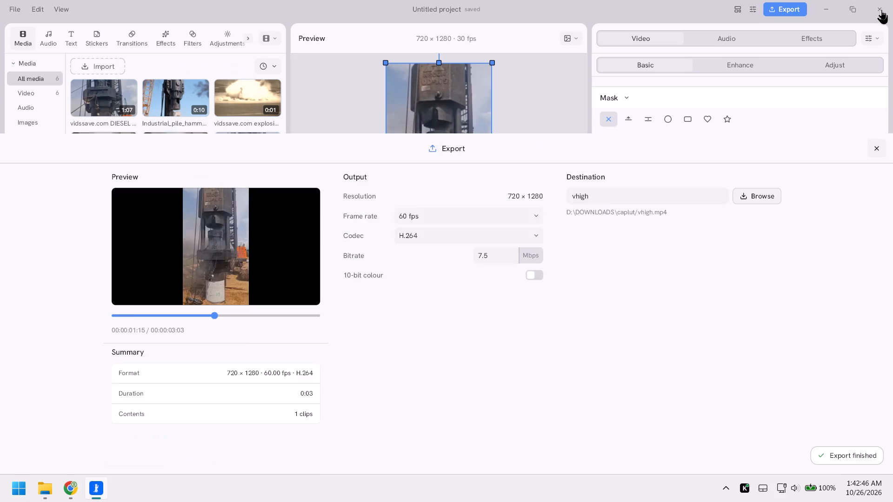
# Set the diesel hammer clip's speed rate to 8x.
pyautogui.click(288, 375)
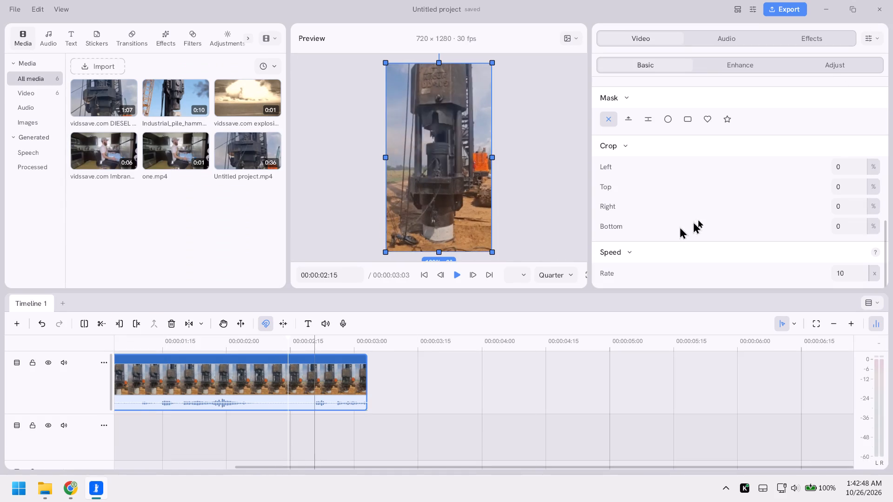
pyautogui.scroll(-5, 731, 209)
pyautogui.click(851, 273)
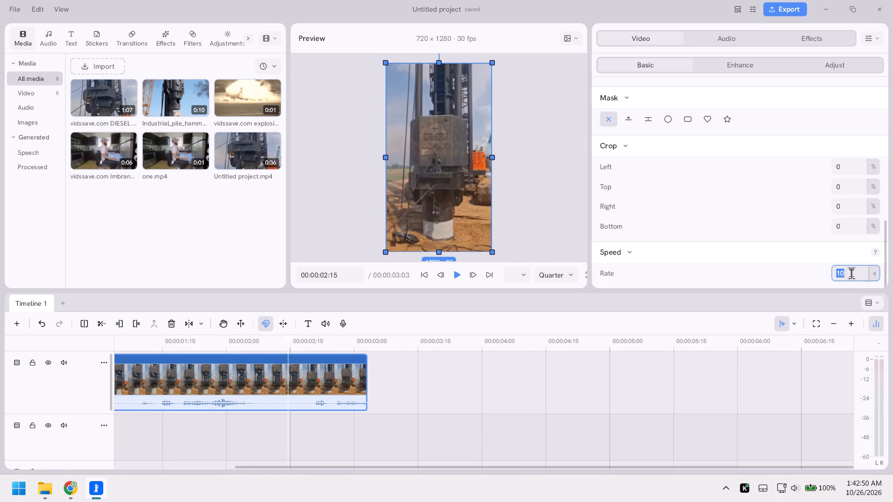
pyautogui.press('BackSpace')
pyautogui.press('8')
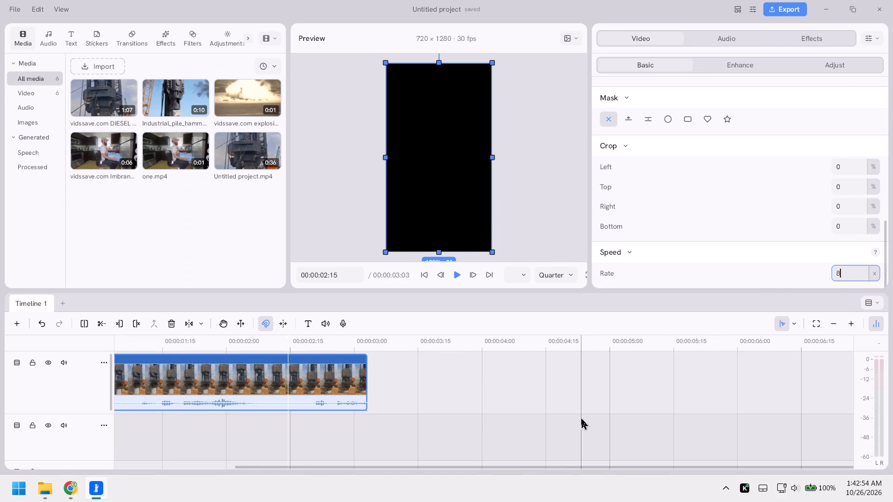
pyautogui.click(546, 383)
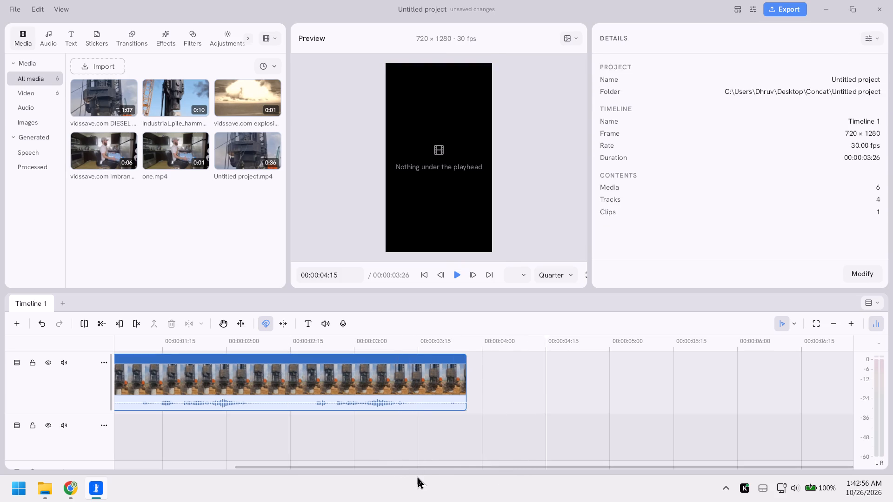
# Reselect the diesel hammer clip, review its speed setting, and play it back in the preview.
pyautogui.moveTo(423, 465); pyautogui.dragTo(134, 488)
pyautogui.click(282, 378)
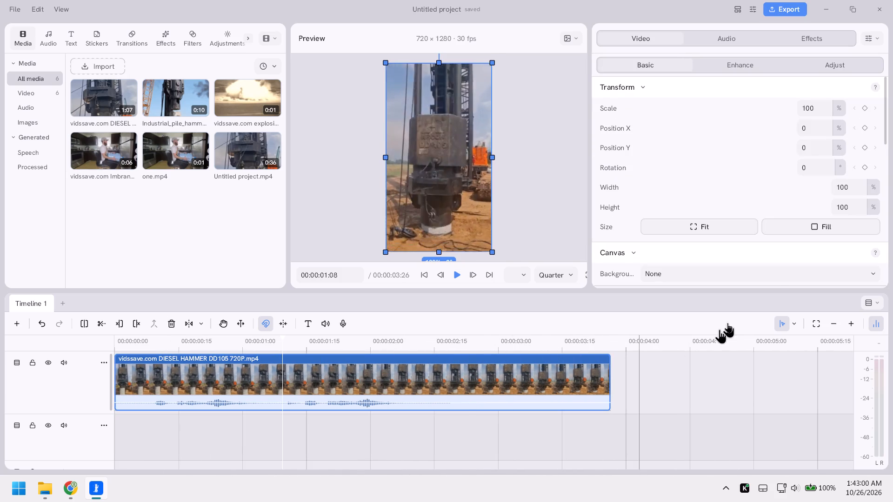
pyautogui.scroll(-5, 760, 224)
pyautogui.scroll(3, 732, 209)
pyautogui.scroll(4, 691, 223)
pyautogui.scroll(-16, 691, 223)
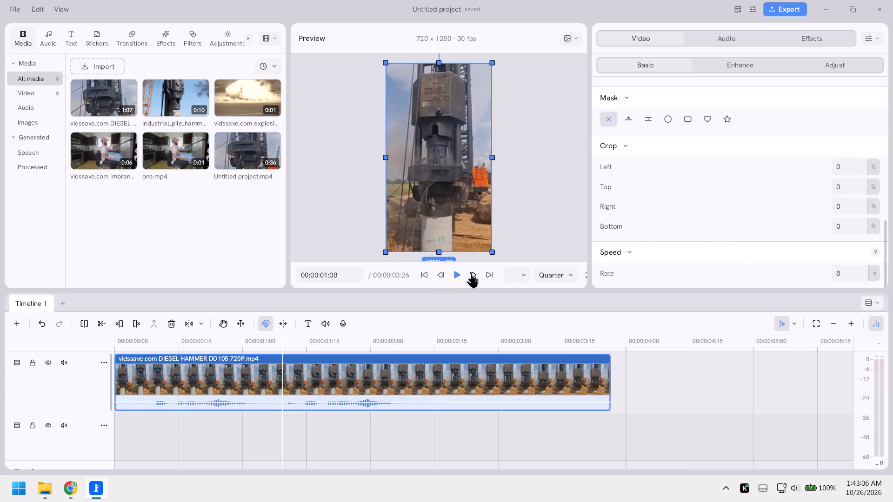
pyautogui.click(453, 272)
pyautogui.click(453, 272)
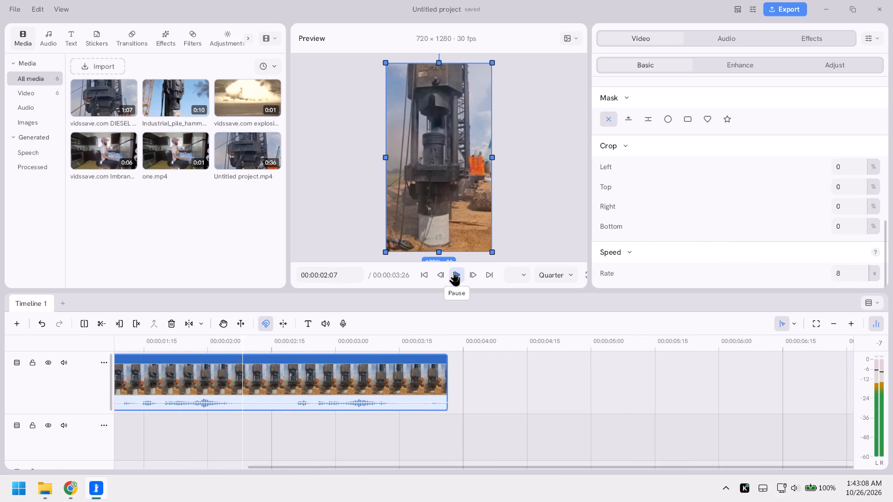
pyautogui.click(453, 272)
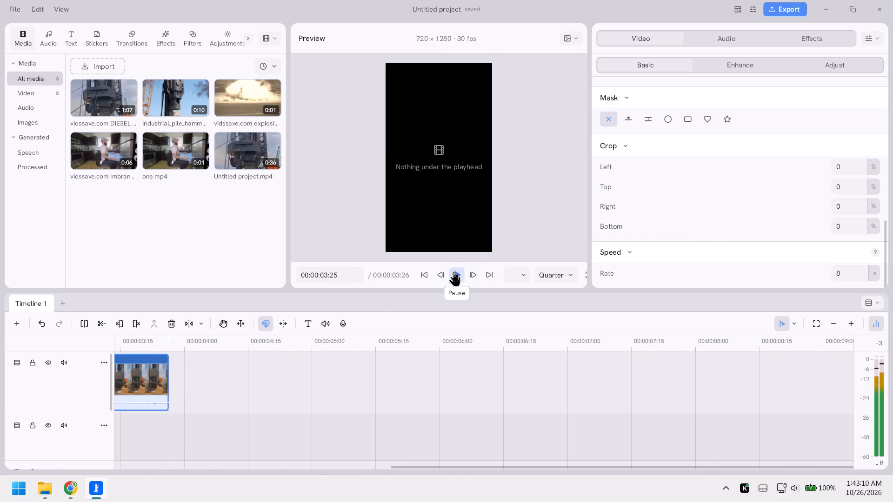
# Replay the 8x diesel hammer clip in the preview to check its speed.
pyautogui.click(453, 272)
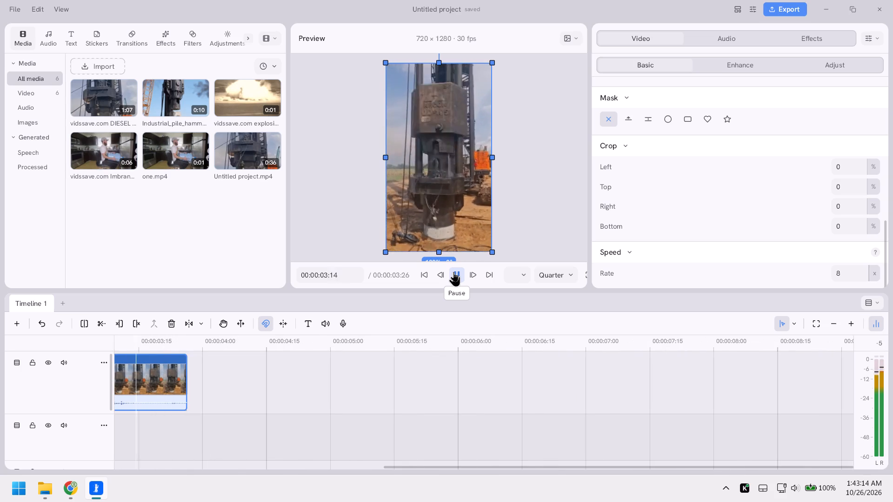
pyautogui.click(453, 272)
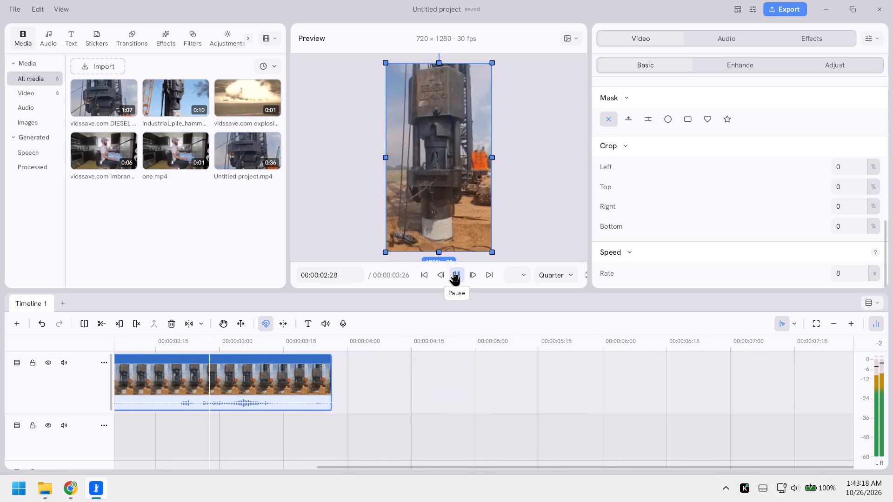
pyautogui.click(453, 272)
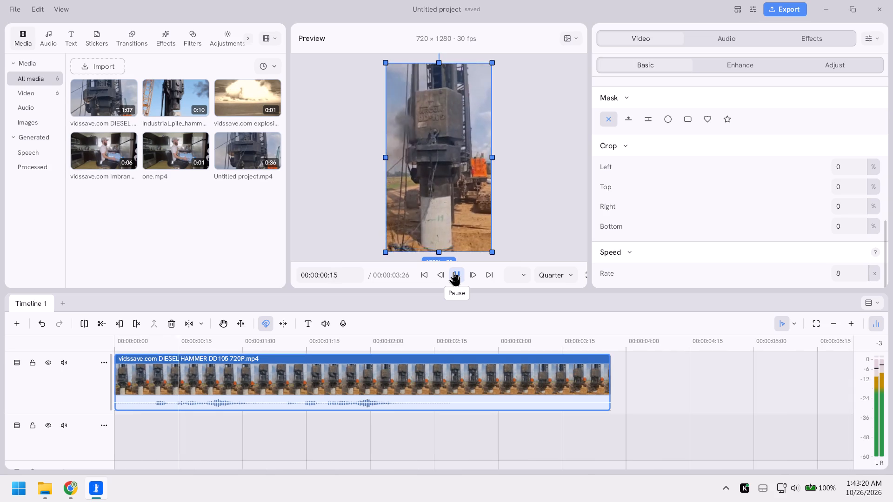
pyautogui.click(453, 272)
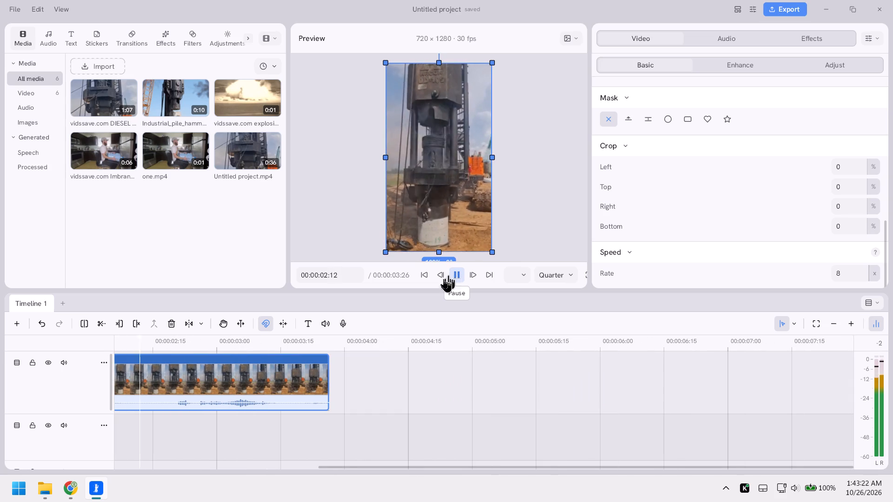
# Trim the end of the diesel hammer clip back to 00:00:03:00 on the timeline.
pyautogui.click(217, 397)
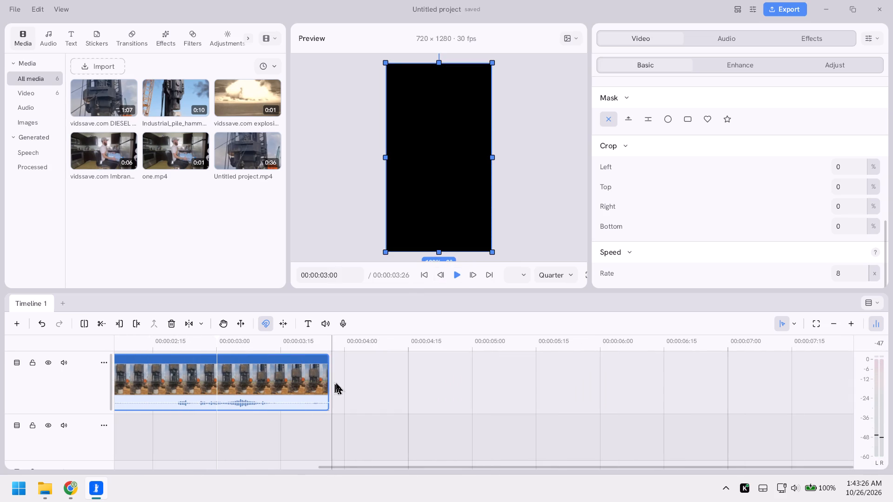
pyautogui.moveTo(326, 377); pyautogui.dragTo(216, 391)
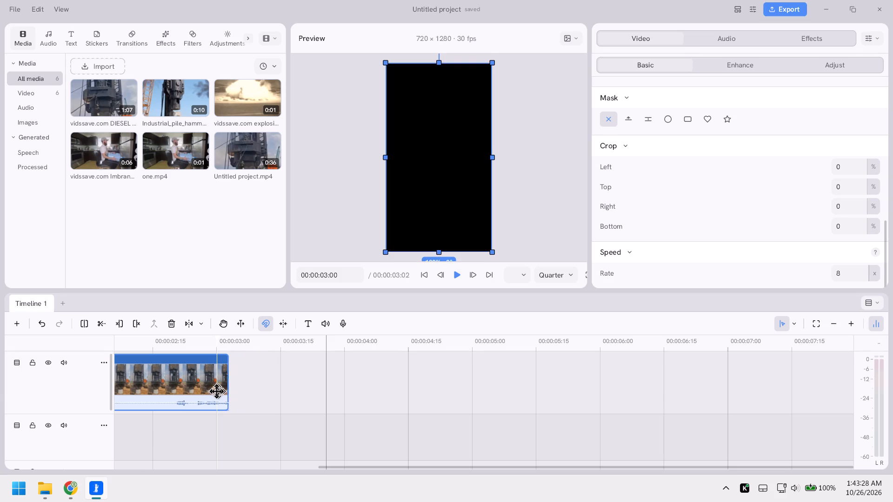
pyautogui.moveTo(216, 391); pyautogui.dragTo(215, 392)
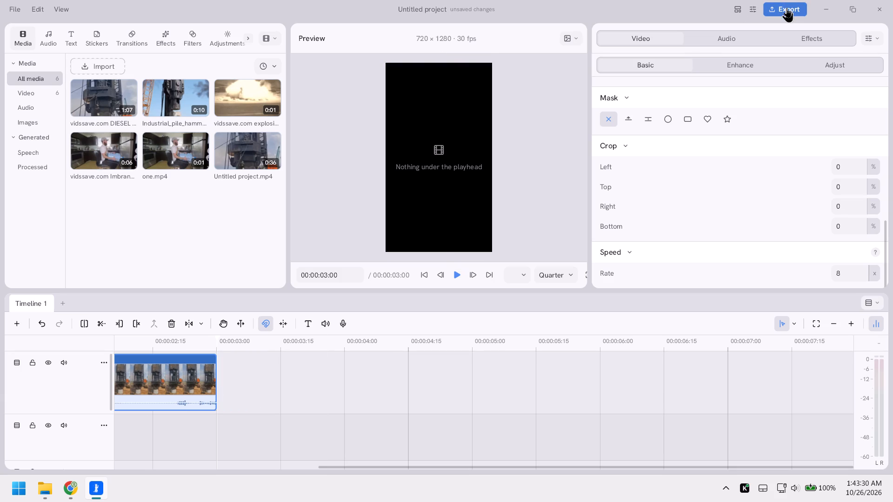
# Export the trimmed clip as high at 60 fps to the caplut folder, replacing the existing high.mp4.
pyautogui.click(786, 8)
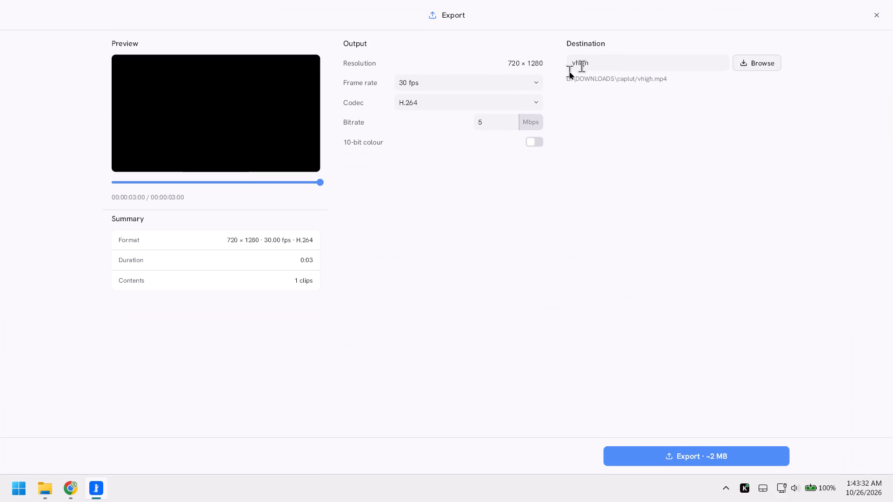
pyautogui.click(576, 61)
pyautogui.press('BackSpace')
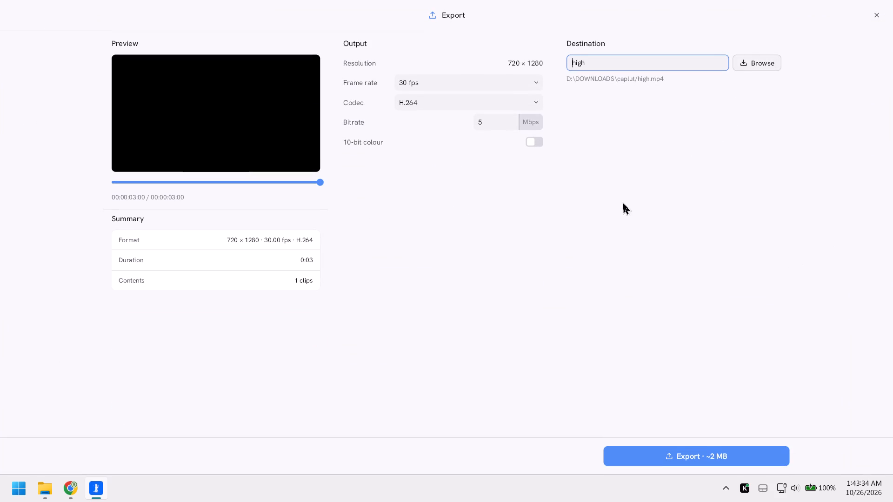
pyautogui.click(526, 88)
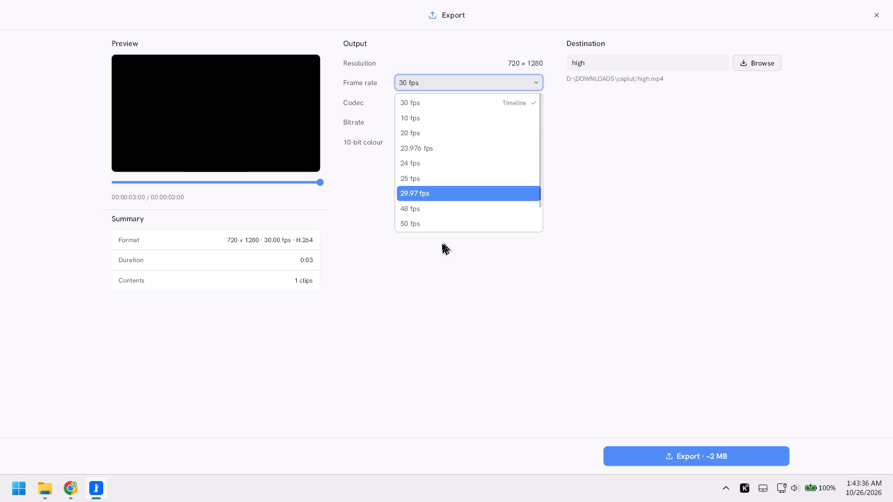
pyautogui.scroll(-9, 444, 241)
pyautogui.click(461, 223)
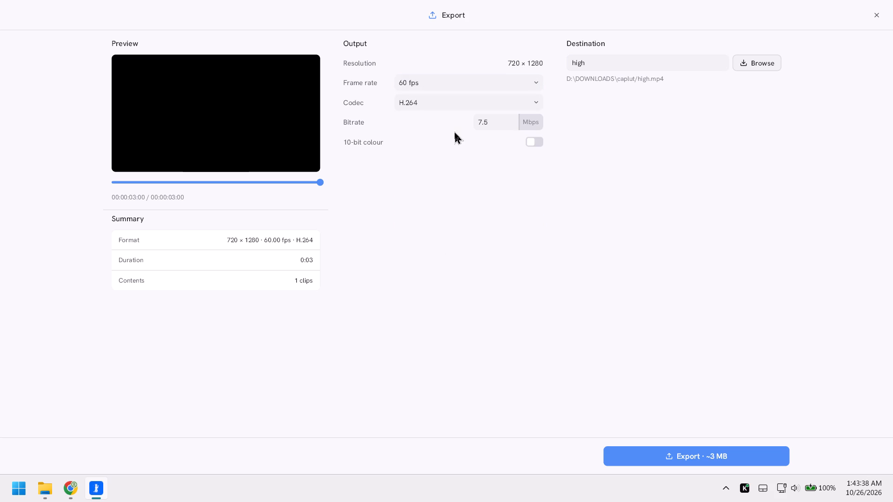
pyautogui.click(505, 101)
pyautogui.click(505, 101)
pyautogui.click(679, 455)
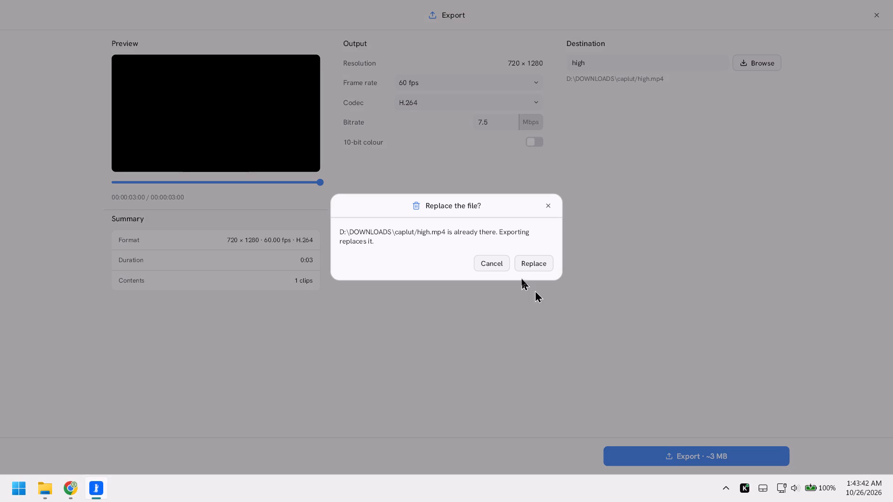
pyautogui.click(529, 260)
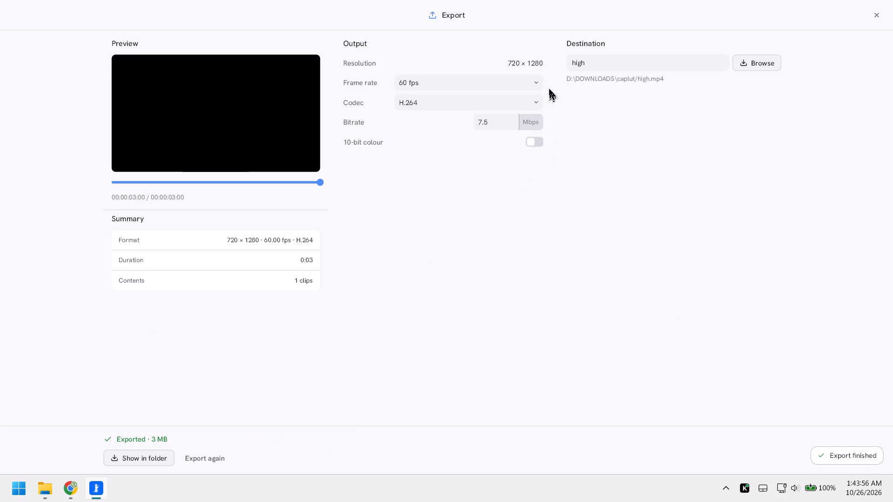
pyautogui.click(881, 14)
# Set the diesel hammer clip's speed rate to 6x.
pyautogui.moveTo(419, 464); pyautogui.dragTo(397, 468)
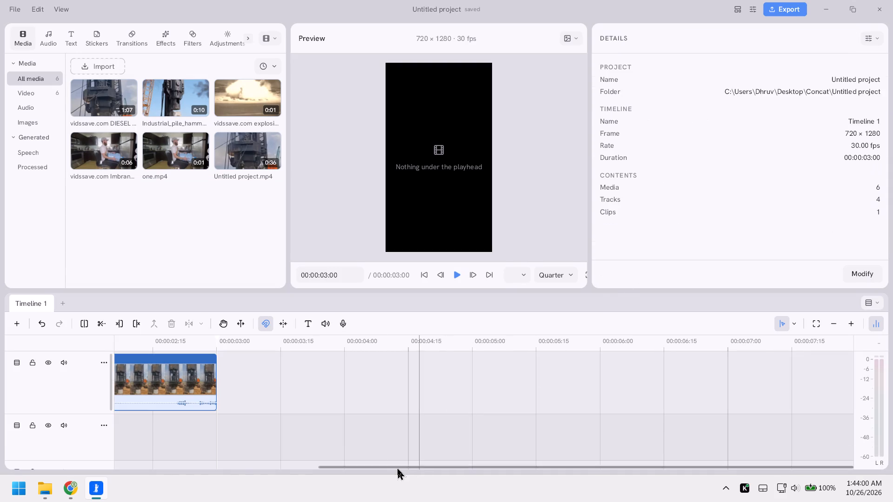
pyautogui.moveTo(397, 468); pyautogui.dragTo(0, 474)
pyautogui.click(238, 383)
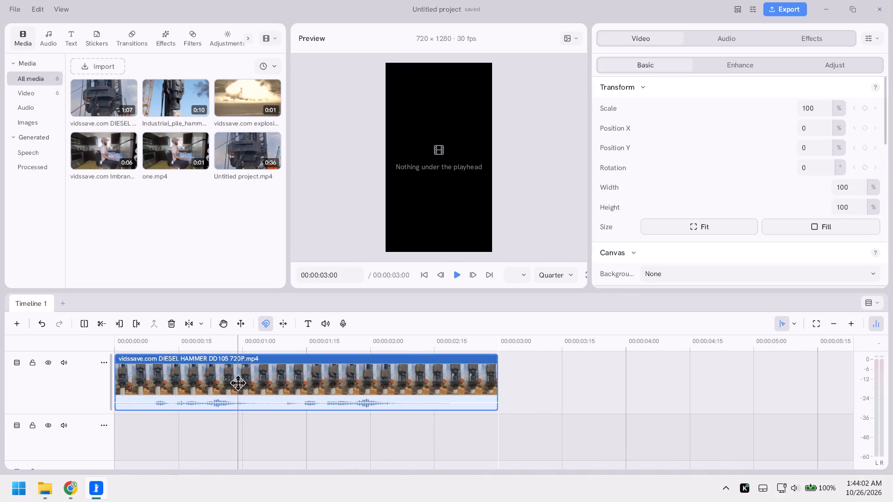
pyautogui.scroll(-12, 793, 186)
pyautogui.scroll(-7, 735, 249)
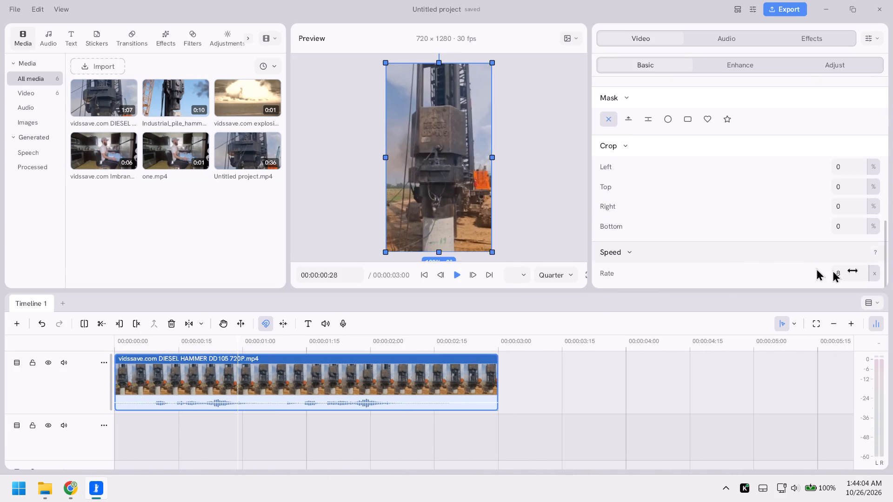
pyautogui.click(843, 276)
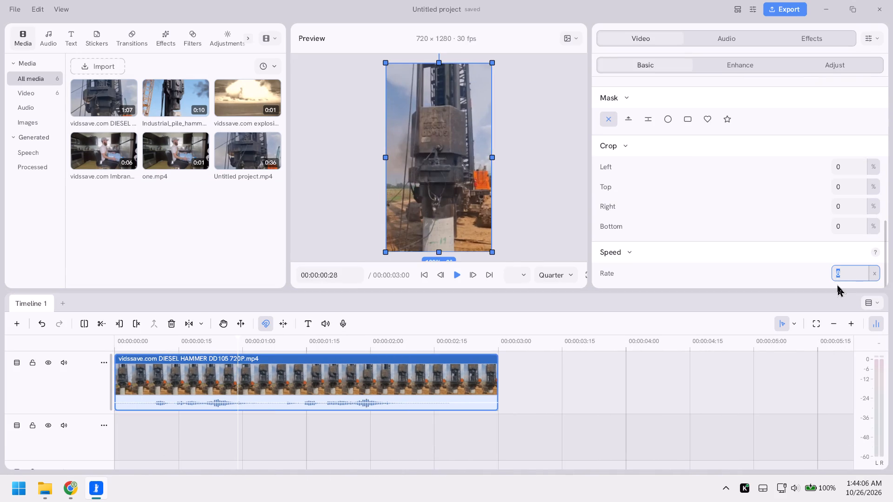
pyautogui.press('BackSpace')
pyautogui.press('6')
pyautogui.click(681, 308)
# Play the 6x diesel hammer clip repeatedly in the preview to check its speed and hammer motion.
pyautogui.click(459, 277)
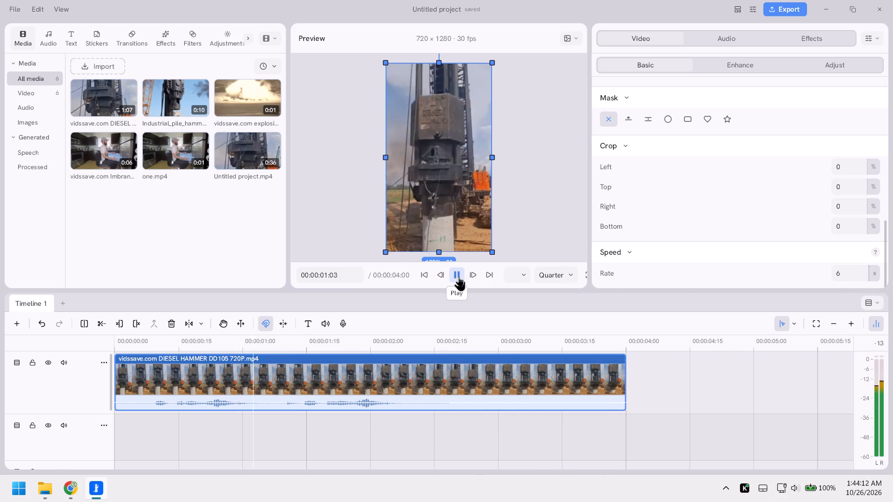
pyautogui.click(459, 277)
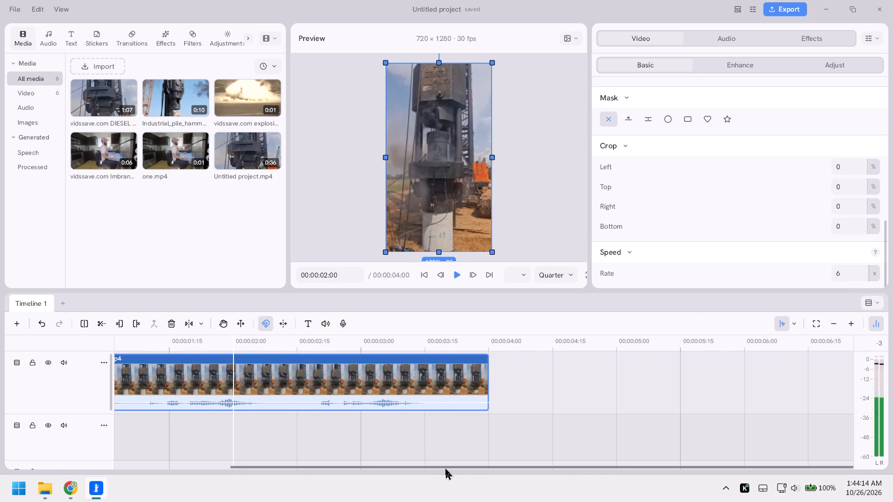
pyautogui.moveTo(445, 468); pyautogui.dragTo(130, 467)
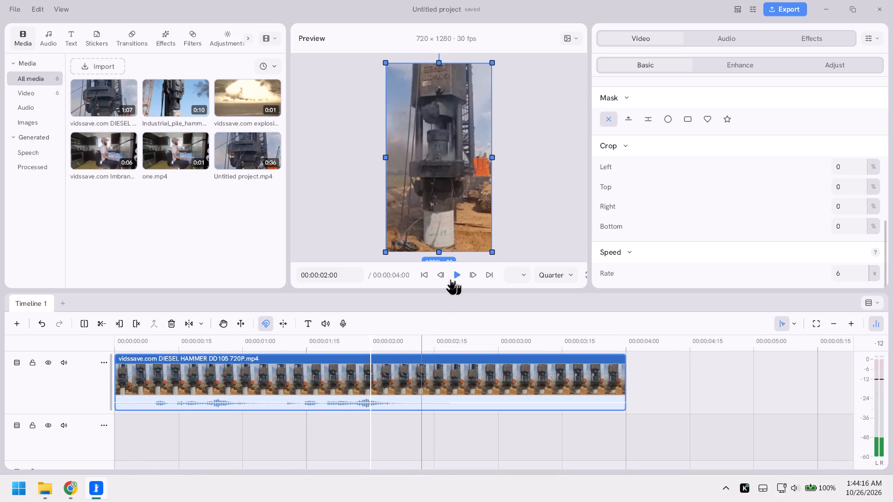
pyautogui.click(451, 276)
pyautogui.click(451, 276)
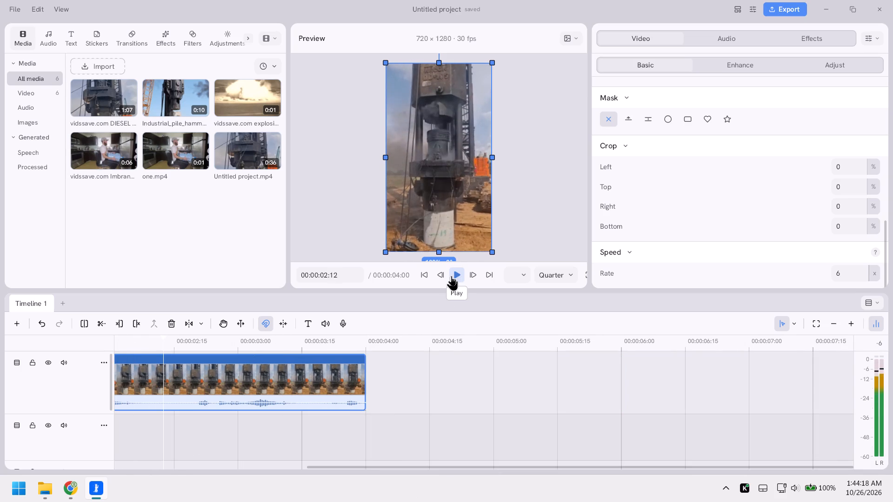
pyautogui.click(451, 276)
pyautogui.click(451, 276)
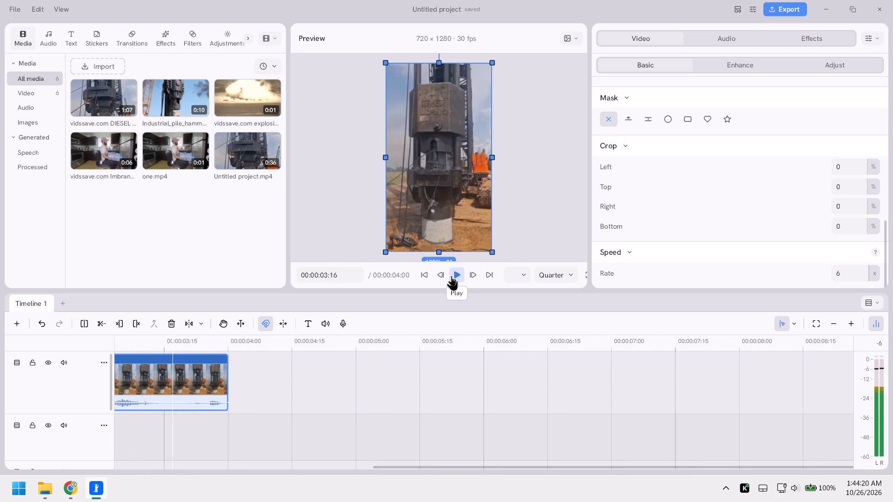
pyautogui.click(451, 276)
pyautogui.click(451, 276)
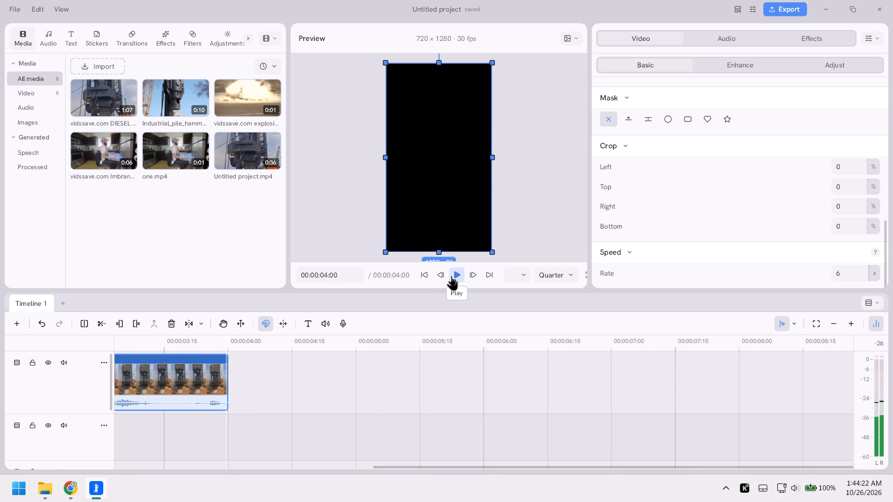
pyautogui.click(451, 276)
pyautogui.click(451, 276)
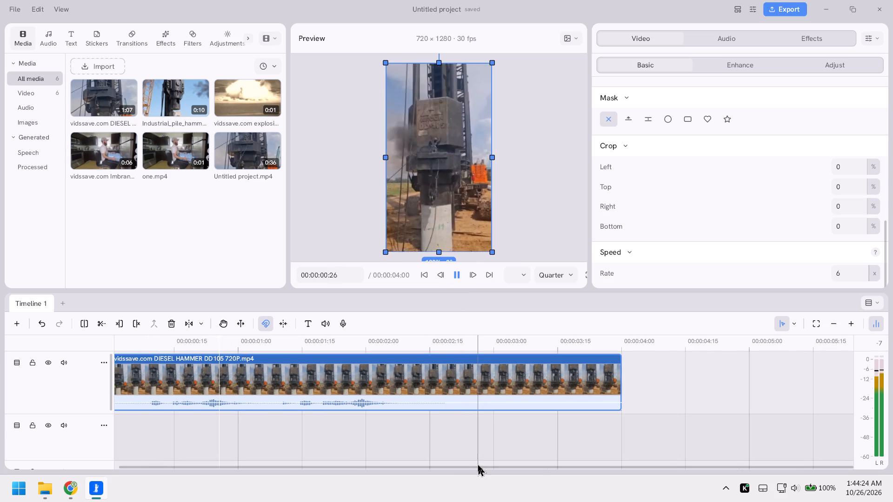
pyautogui.moveTo(478, 466); pyautogui.dragTo(63, 451)
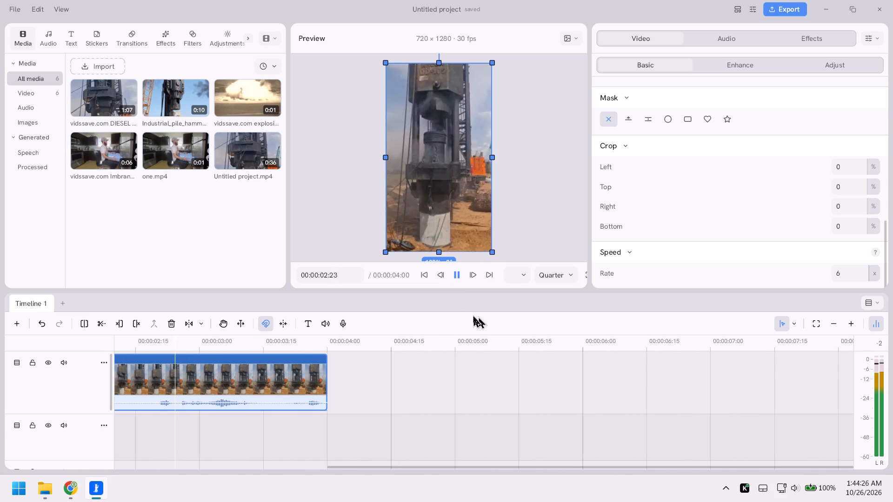
pyautogui.click(460, 272)
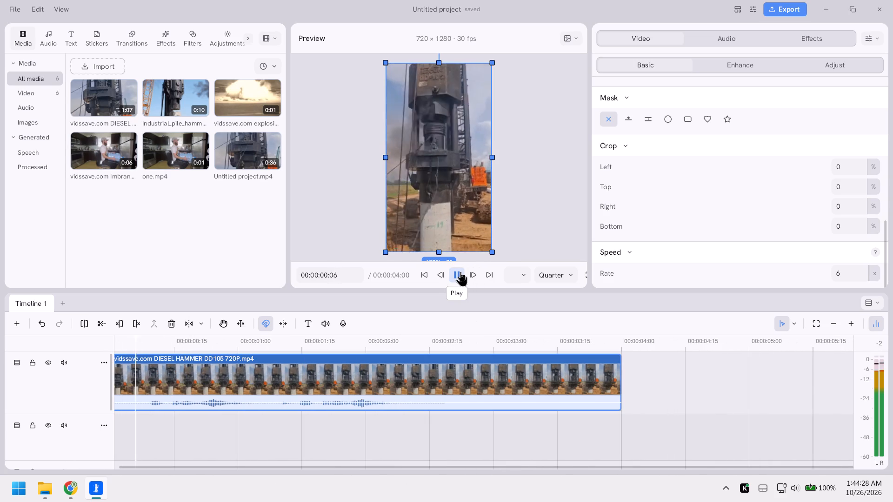
pyautogui.click(460, 272)
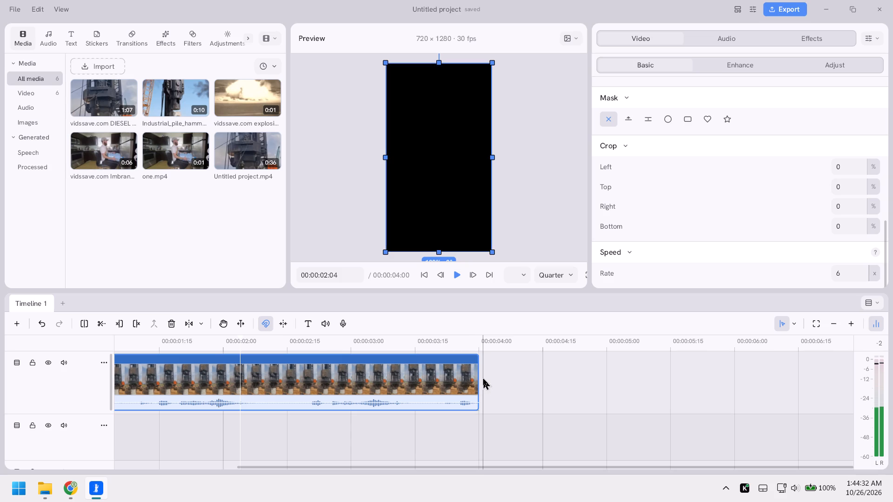
# Trim the end of the 6x diesel hammer clip back to 00:00:03:00.
pyautogui.moveTo(478, 373); pyautogui.dragTo(359, 380)
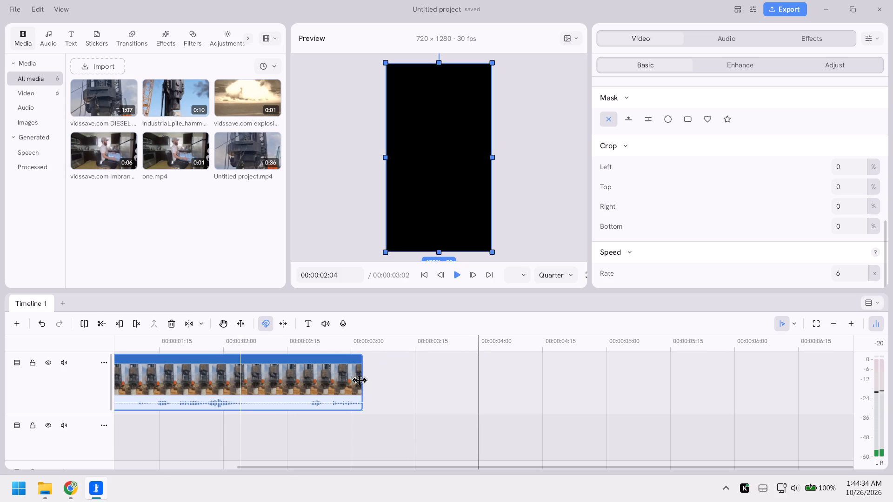
pyautogui.moveTo(359, 380); pyautogui.dragTo(352, 381)
# Play back the trimmed 6x clip in the preview and review its speed setting.
pyautogui.moveTo(396, 466); pyautogui.dragTo(189, 467)
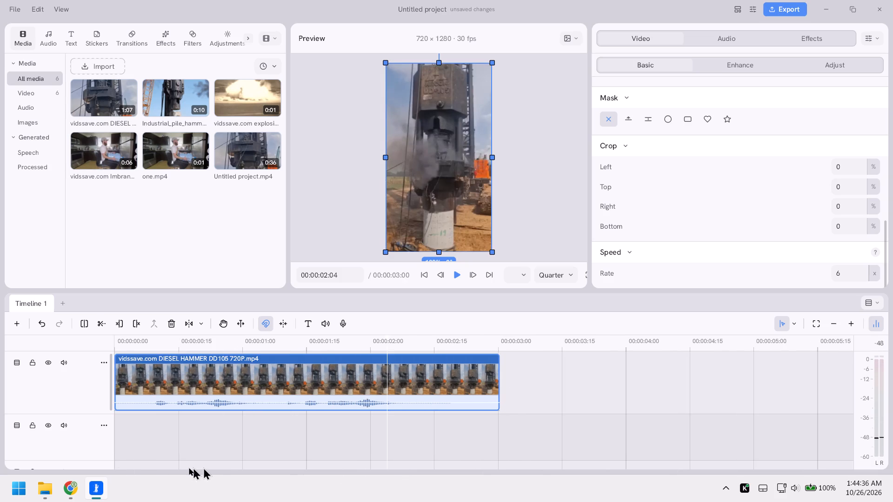
pyautogui.moveTo(189, 467); pyautogui.dragTo(113, 467)
pyautogui.click(456, 278)
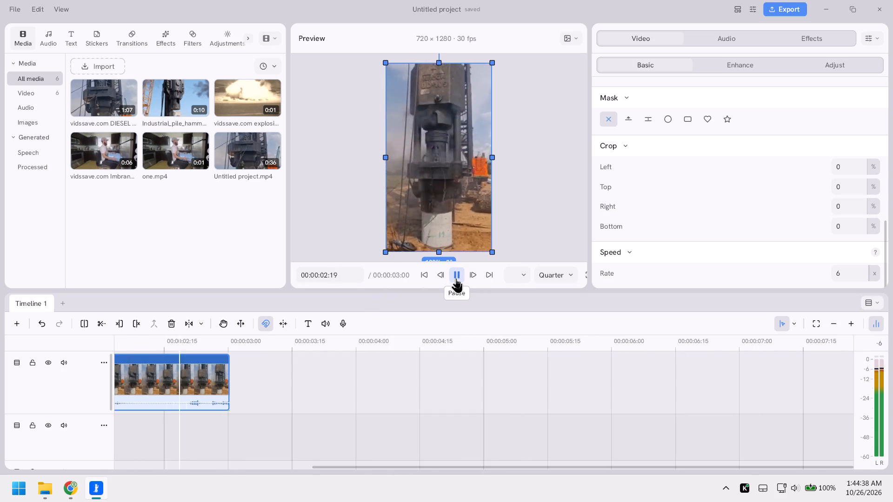
pyautogui.click(456, 278)
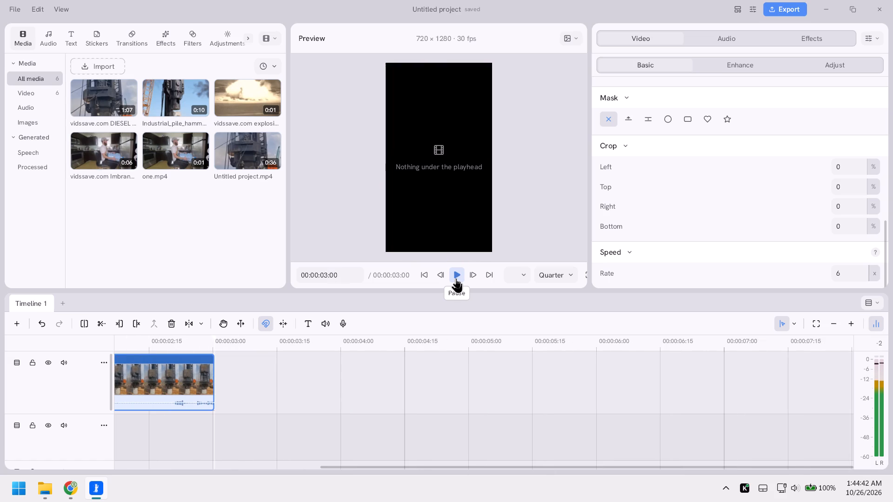
pyautogui.scroll(-5, 824, 170)
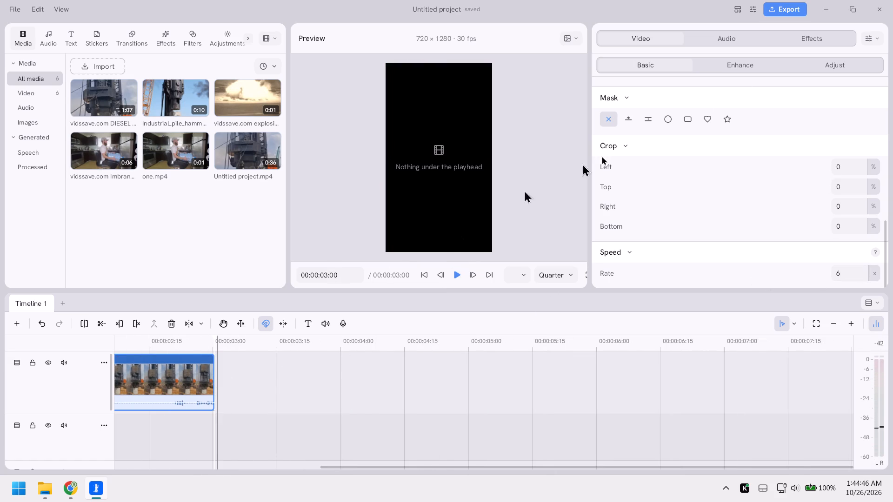
# Set up an export of the trimmed 6x clip with the output file named medium.
pyautogui.click(794, 11)
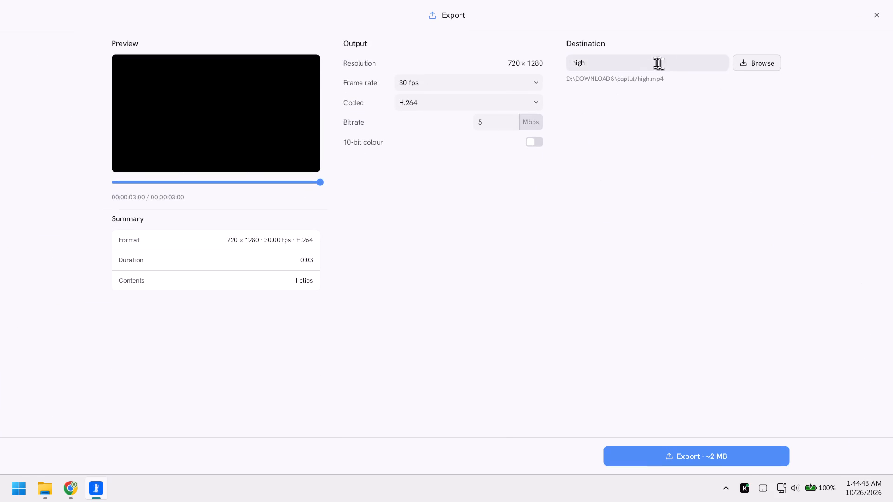
pyautogui.moveTo(655, 63); pyautogui.dragTo(503, 96)
pyautogui.press('BackSpace')
pyautogui.write('medium')
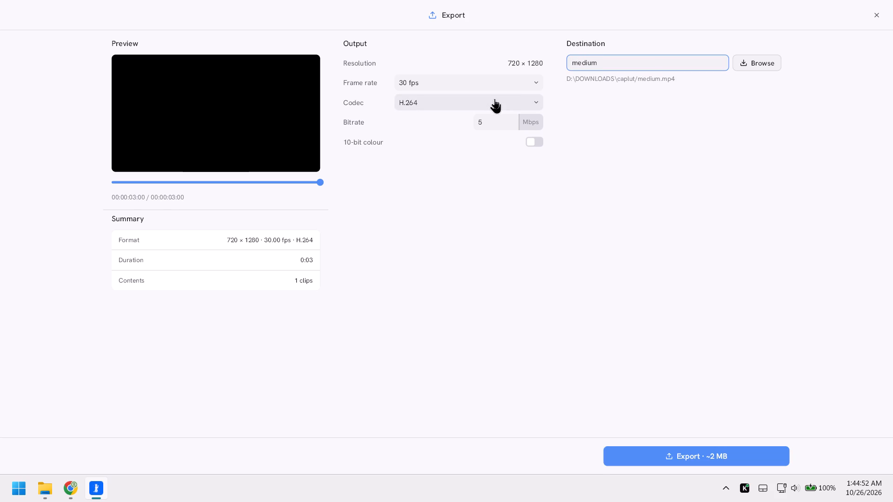
pyautogui.click(683, 450)
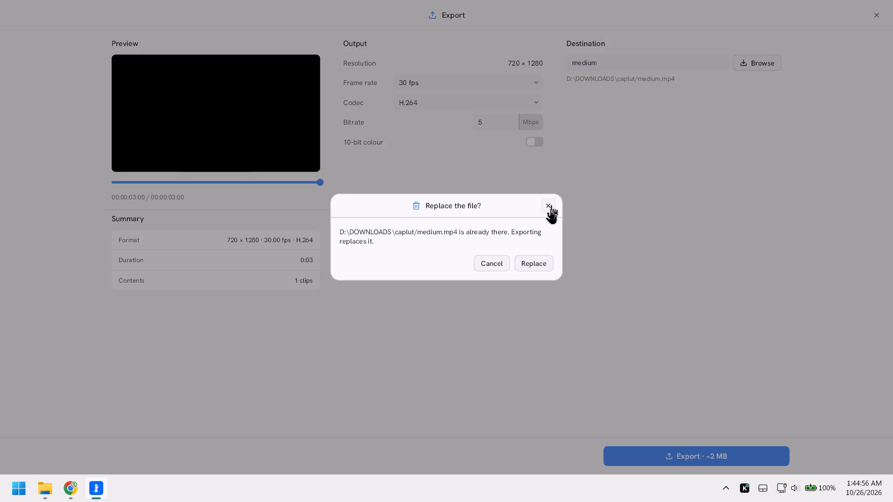
pyautogui.click(550, 211)
# Set the export frame rate to 60 fps and export the 6x clip, replacing the existing medium.mp4.
pyautogui.click(489, 73)
pyautogui.click(491, 83)
pyautogui.scroll(-6, 407, 278)
pyautogui.scroll(-6, 445, 205)
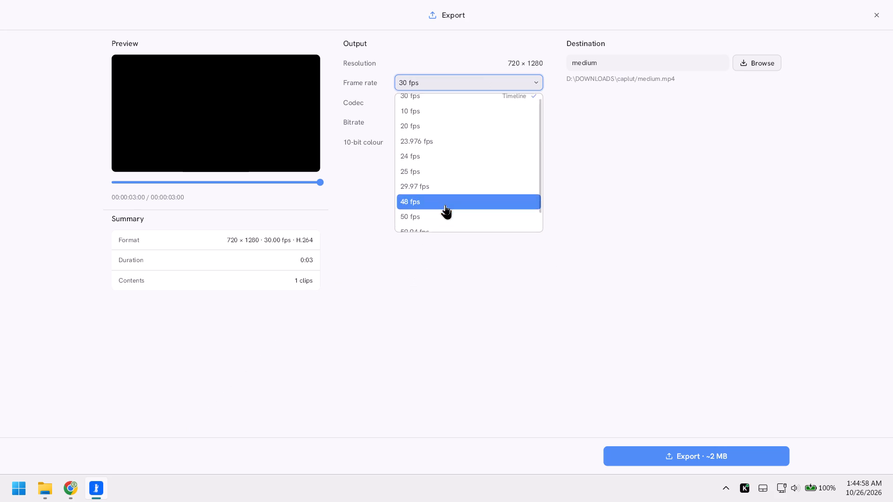
pyautogui.click(429, 216)
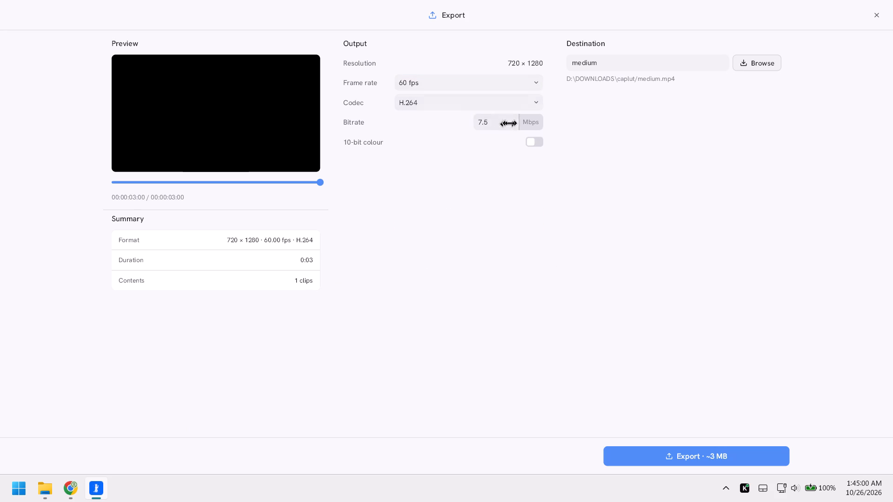
pyautogui.click(662, 453)
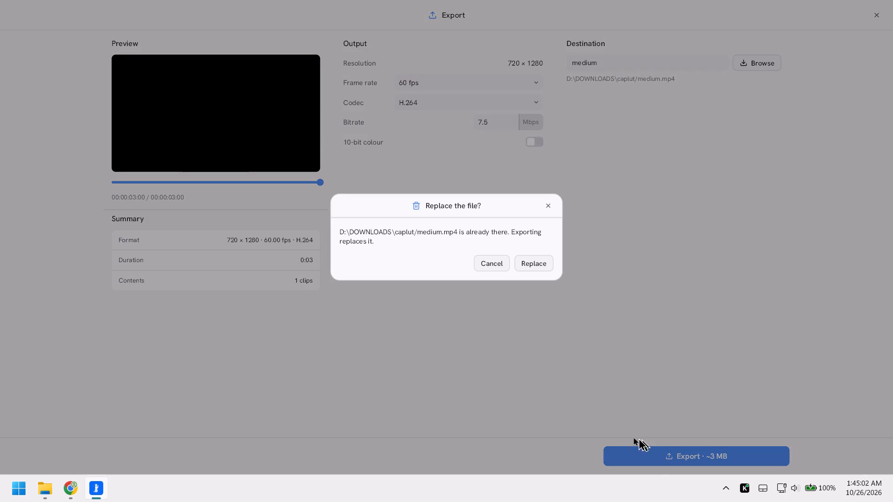
pyautogui.click(527, 261)
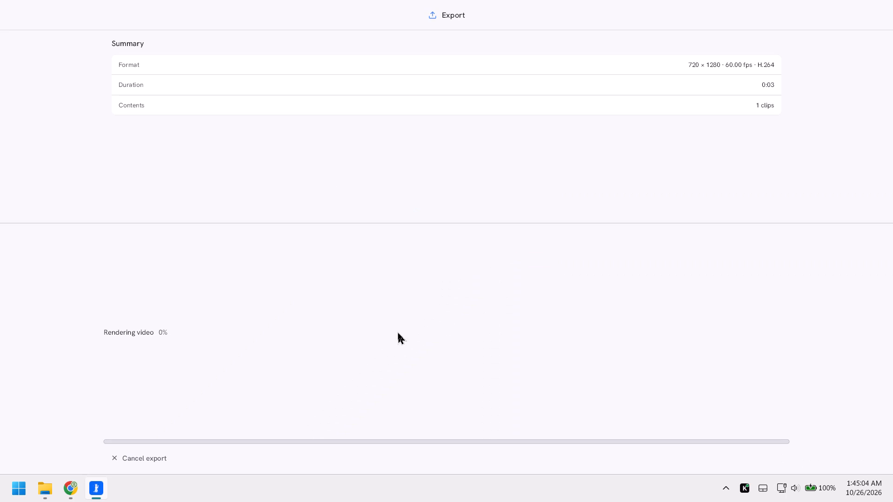
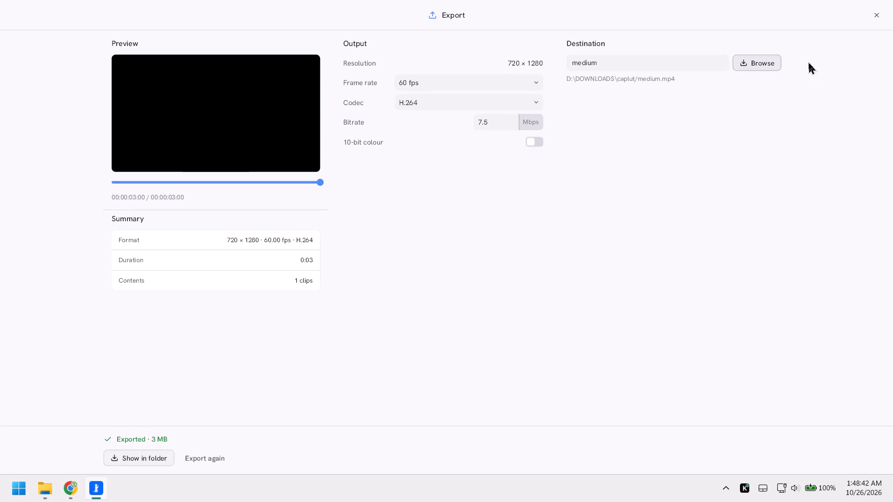
# Set the playback speed of the diesel hammer clip on the timeline to 4x.
pyautogui.click(880, 18)
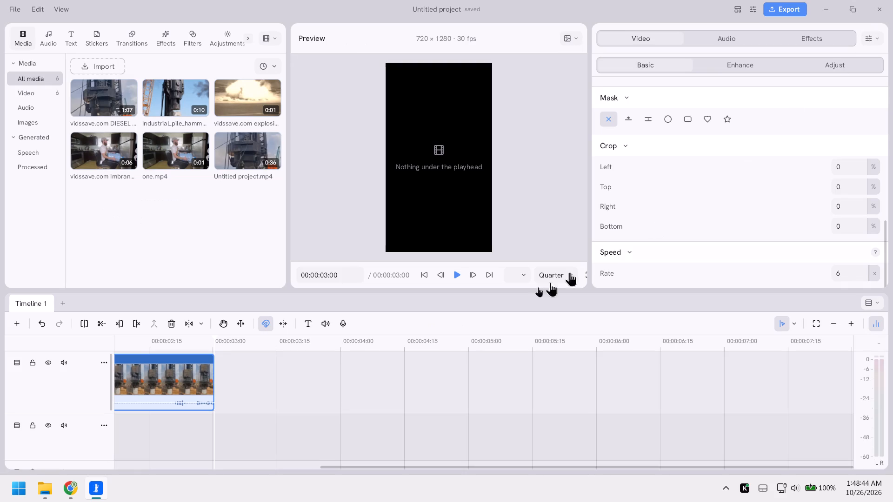
pyautogui.scroll(-1, 297, 363)
pyautogui.scroll(-1, 409, 400)
pyautogui.scroll(4, 338, 398)
pyautogui.moveTo(369, 464); pyautogui.dragTo(204, 463)
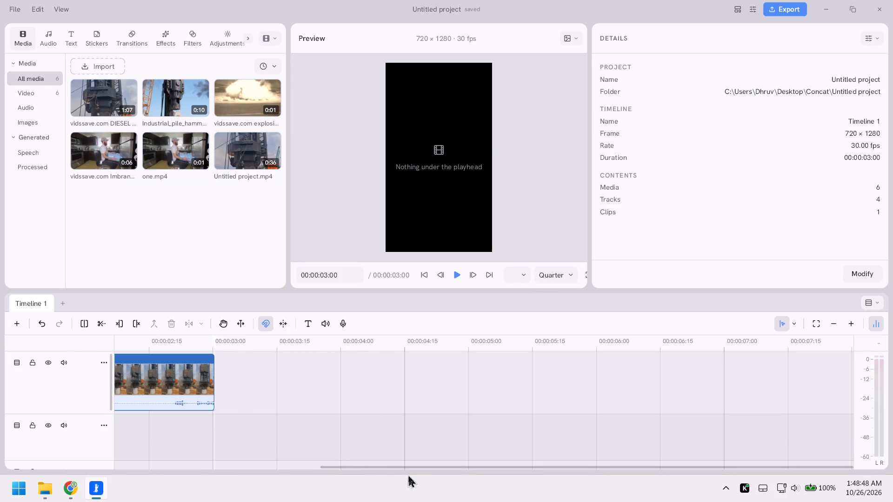
pyautogui.moveTo(414, 467); pyautogui.dragTo(0, 458)
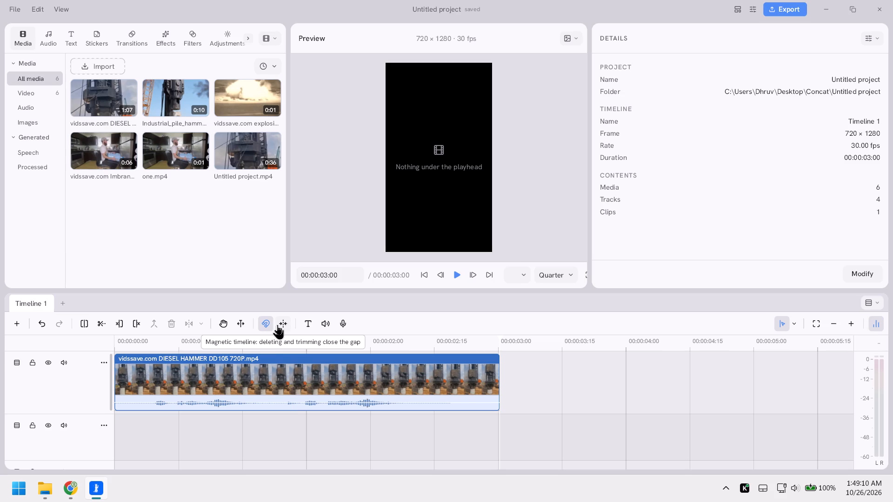
pyautogui.click(473, 373)
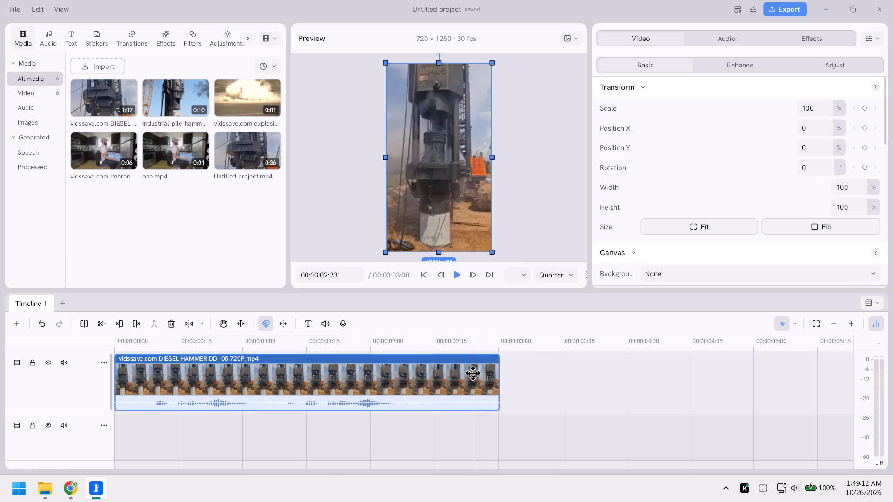
pyautogui.moveTo(485, 471); pyautogui.dragTo(337, 471)
pyautogui.scroll(-12, 732, 211)
pyautogui.scroll(-6, 767, 233)
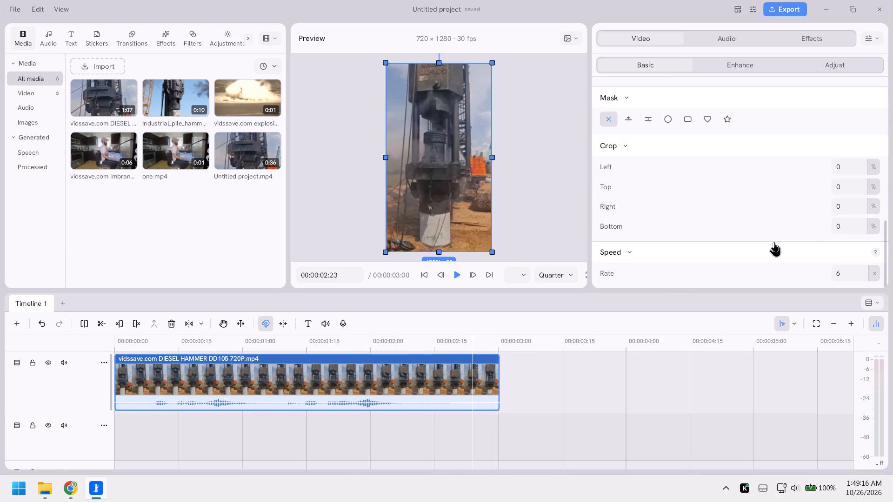
pyautogui.scroll(-7, 774, 242)
pyautogui.click(848, 274)
pyautogui.press('BackSpace')
pyautogui.press('4')
pyautogui.click(680, 308)
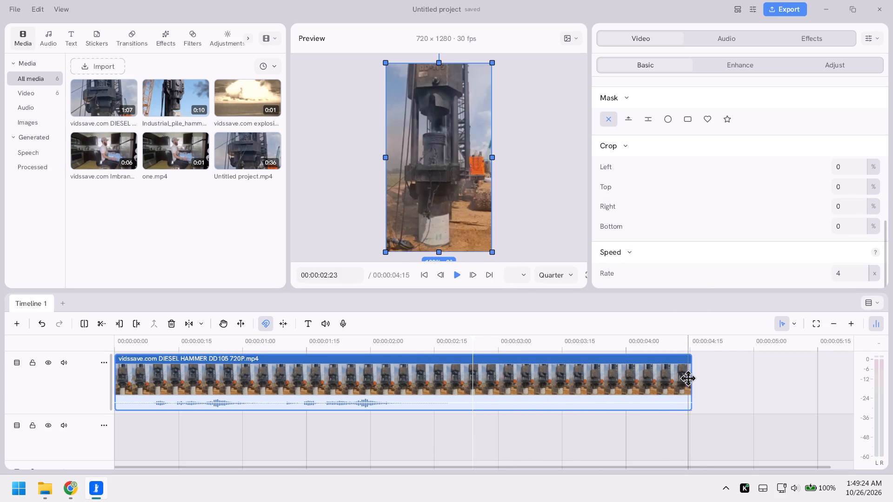
# Trim the end of the 4x diesel hammer clip back to 00:00:03:00 and play back the result.
pyautogui.moveTo(690, 377); pyautogui.dragTo(510, 391)
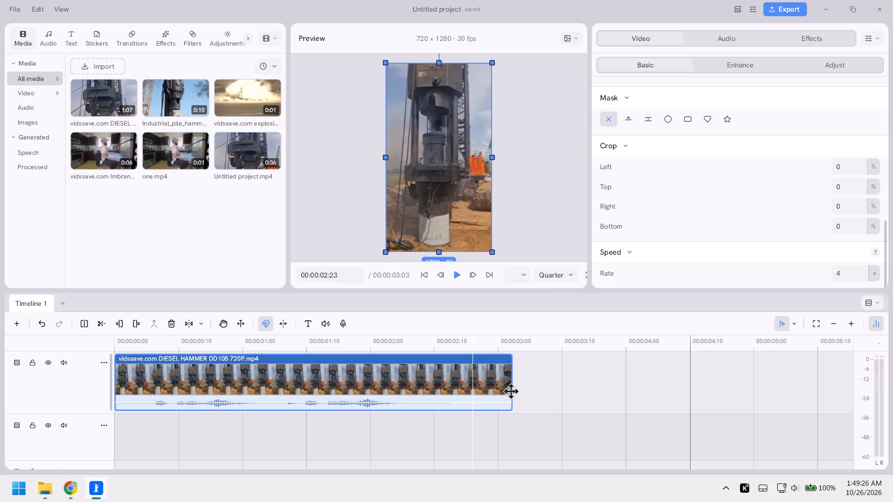
pyautogui.moveTo(510, 391); pyautogui.dragTo(500, 391)
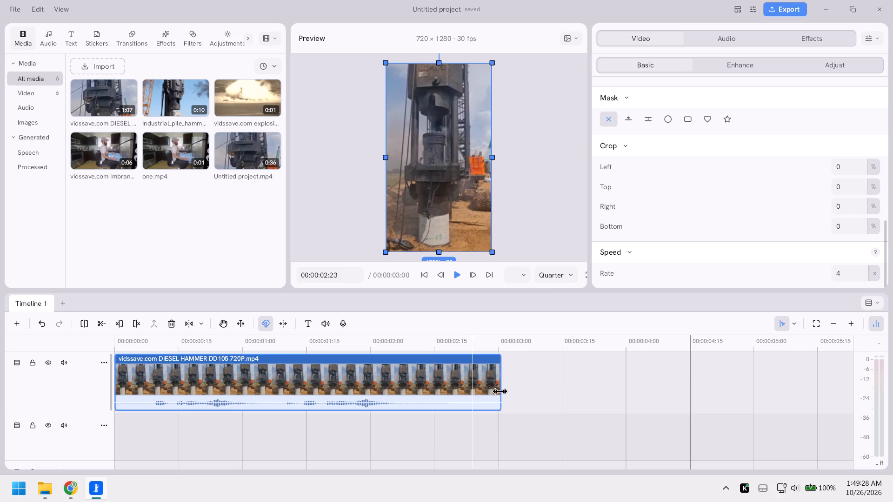
pyautogui.moveTo(500, 391); pyautogui.dragTo(498, 391)
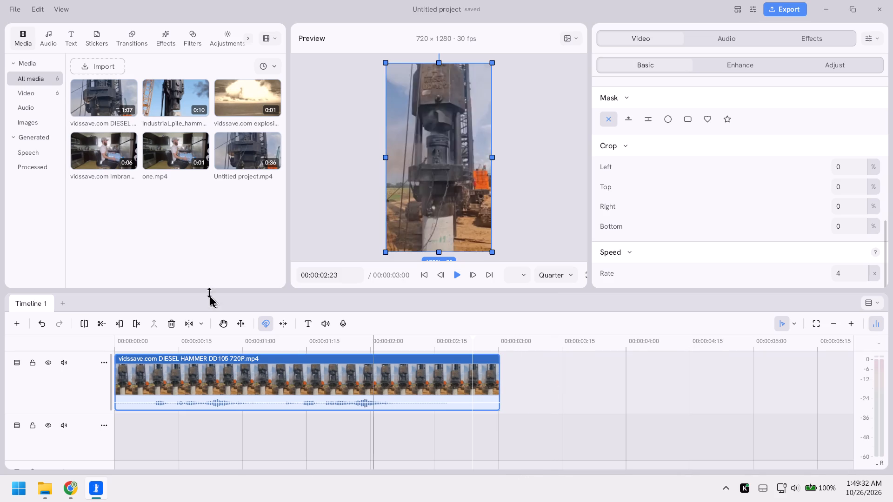
pyautogui.click(457, 273)
pyautogui.click(457, 273)
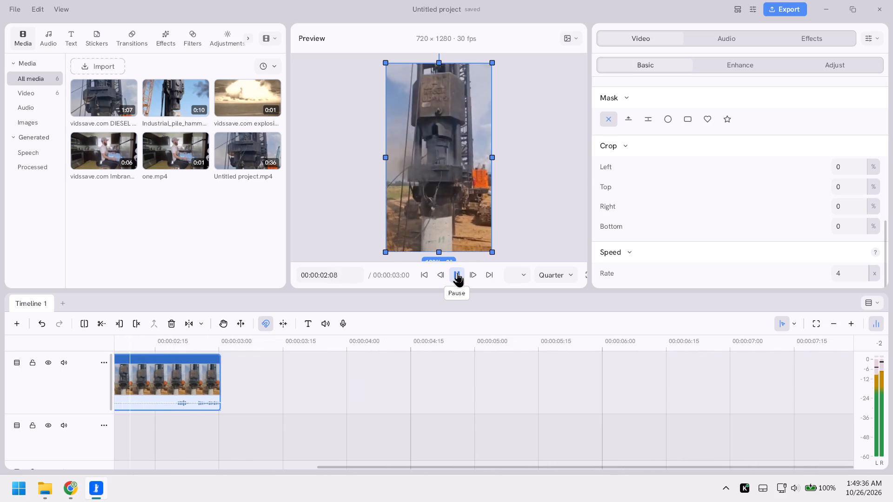
pyautogui.click(457, 273)
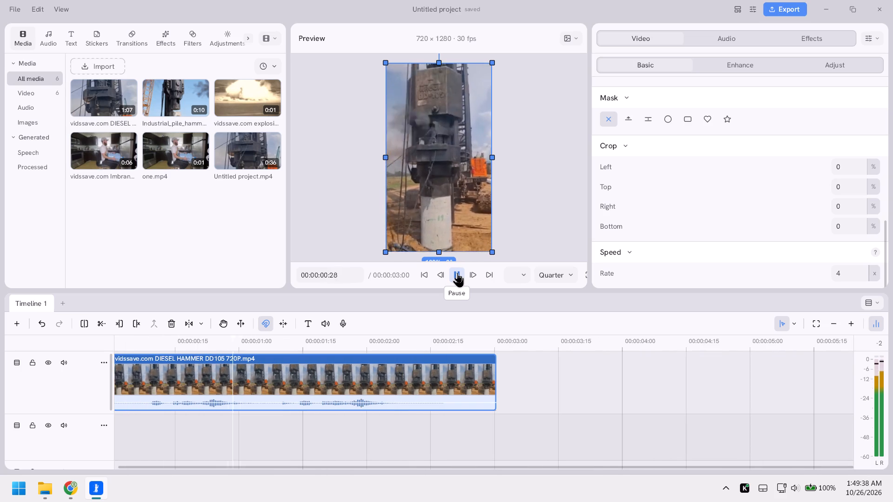
pyautogui.click(457, 273)
# Export the trimmed 4x clip under the file name slow, replacing the existing slow.mp4.
pyautogui.click(780, 16)
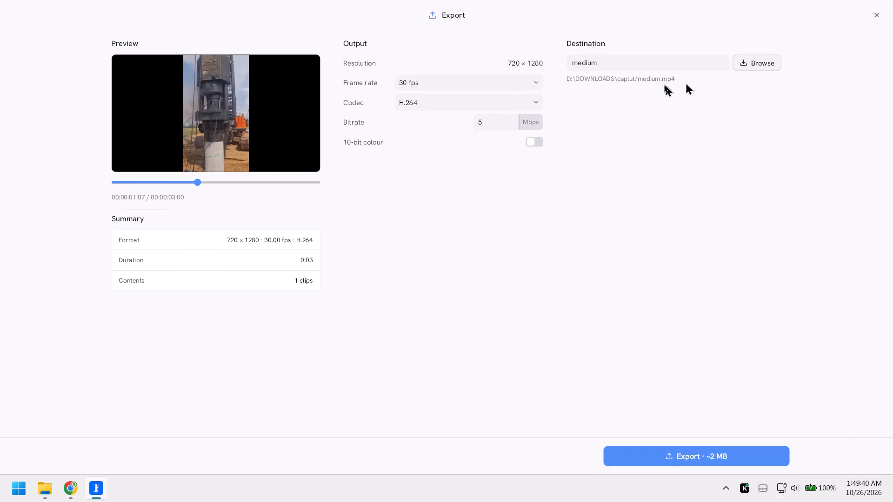
pyautogui.moveTo(637, 66); pyautogui.dragTo(520, 72)
pyautogui.press('BackSpace')
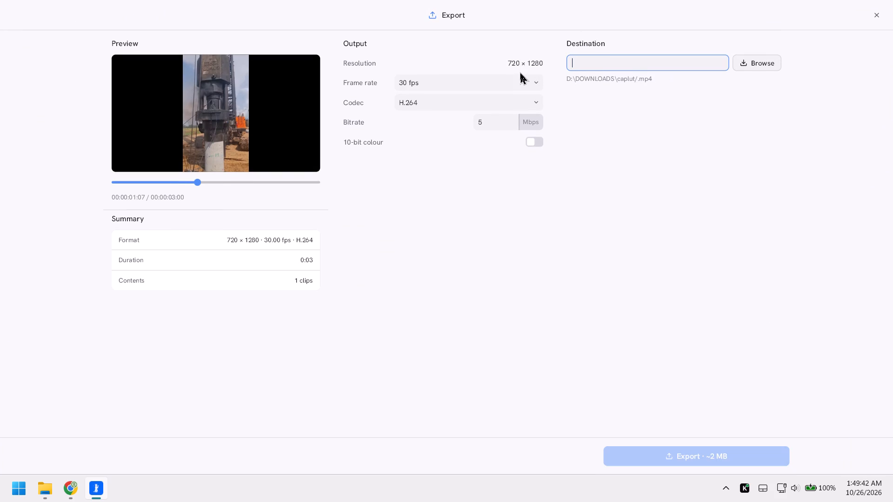
pyautogui.write('slow')
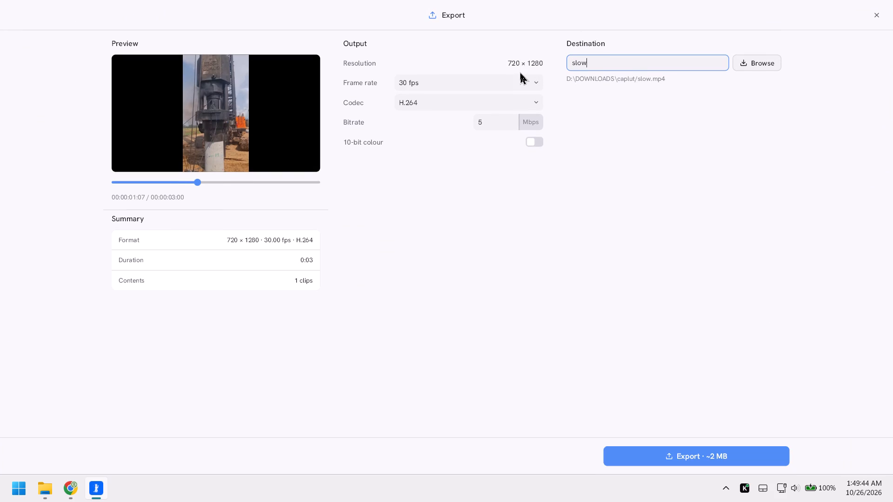
pyautogui.press('Return')
pyautogui.click(673, 452)
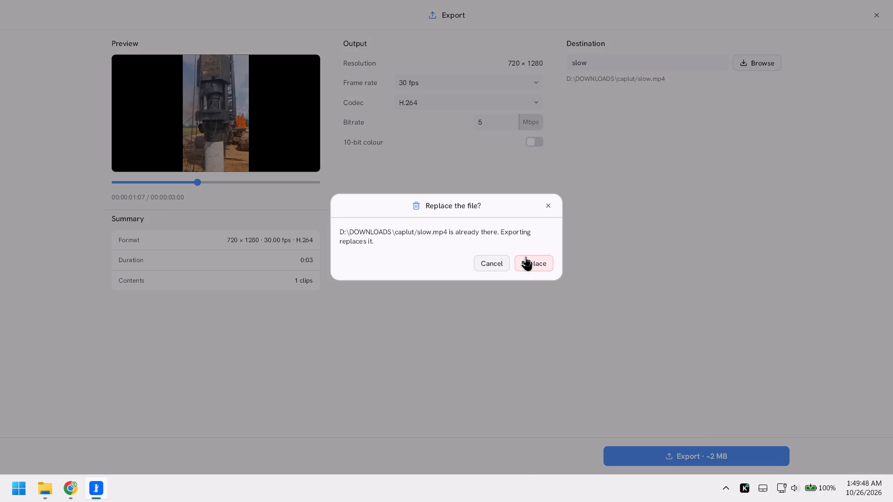
pyautogui.click(526, 257)
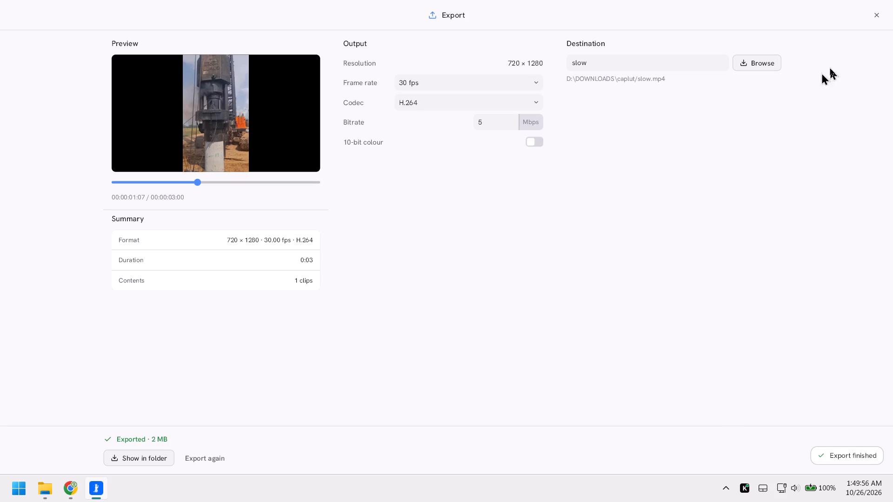
pyautogui.click(875, 13)
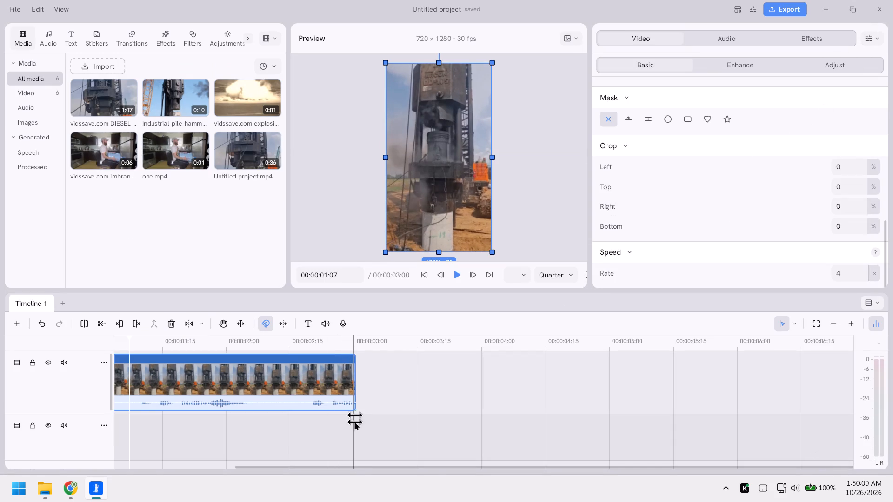
# Set the playback speed of the diesel hammer clip to 2x.
pyautogui.moveTo(446, 467); pyautogui.dragTo(319, 469)
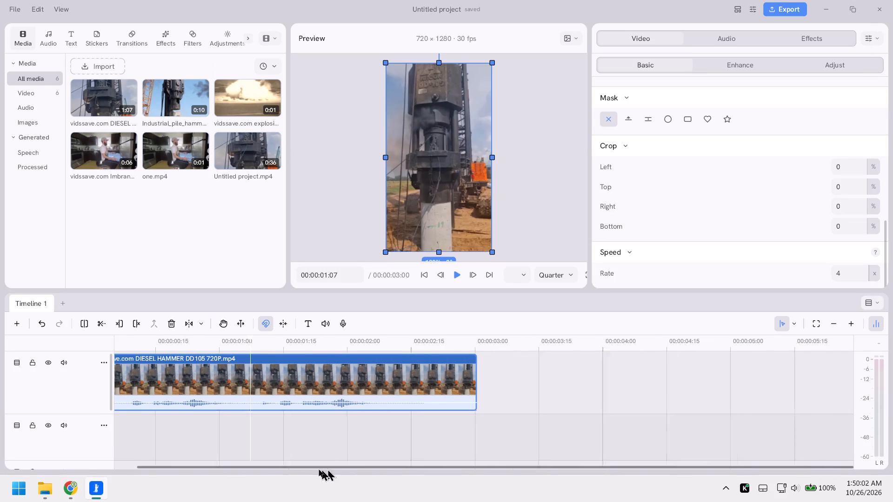
pyautogui.moveTo(319, 469); pyautogui.dragTo(82, 469)
pyautogui.click(227, 383)
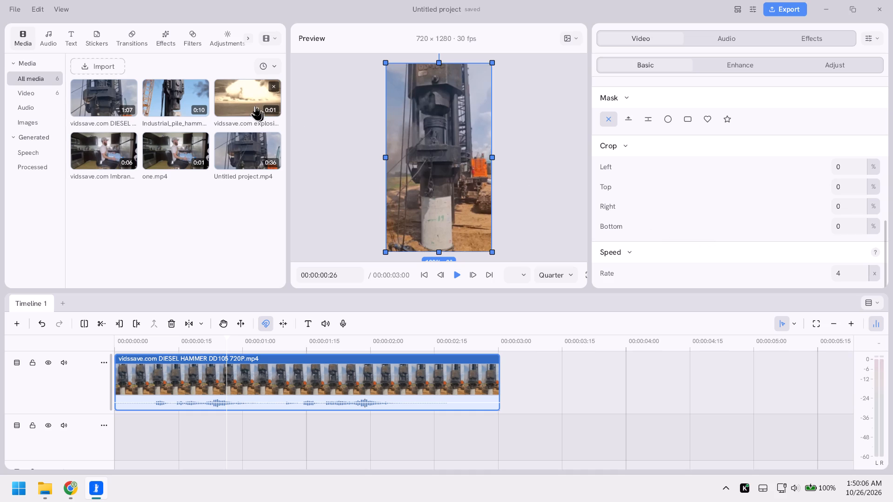
pyautogui.scroll(-5, 728, 208)
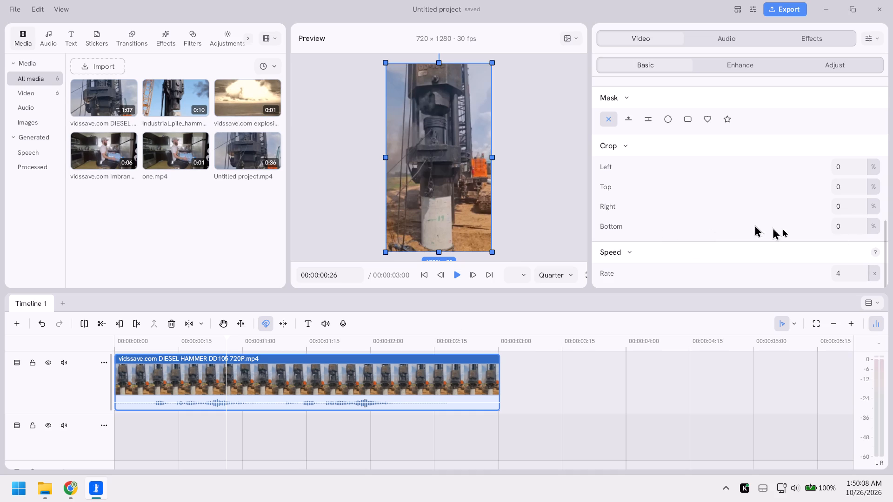
pyautogui.click(853, 274)
pyautogui.press('BackSpace')
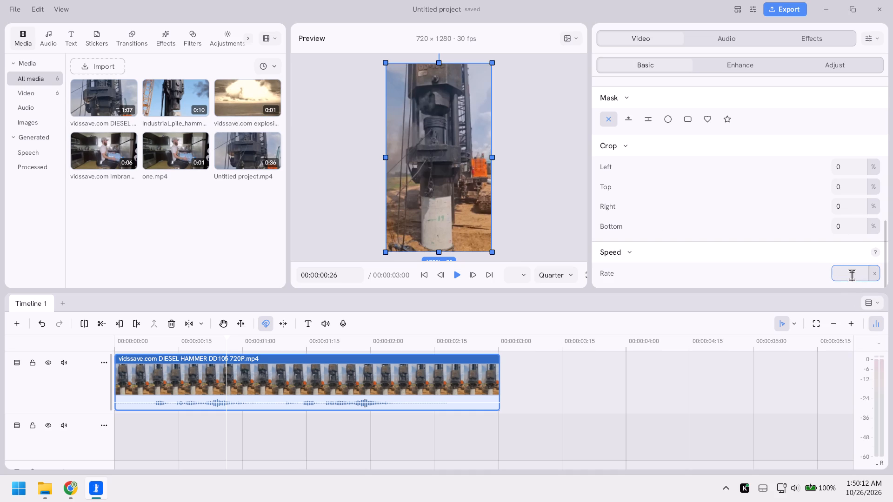
pyautogui.press('2')
pyautogui.click(541, 448)
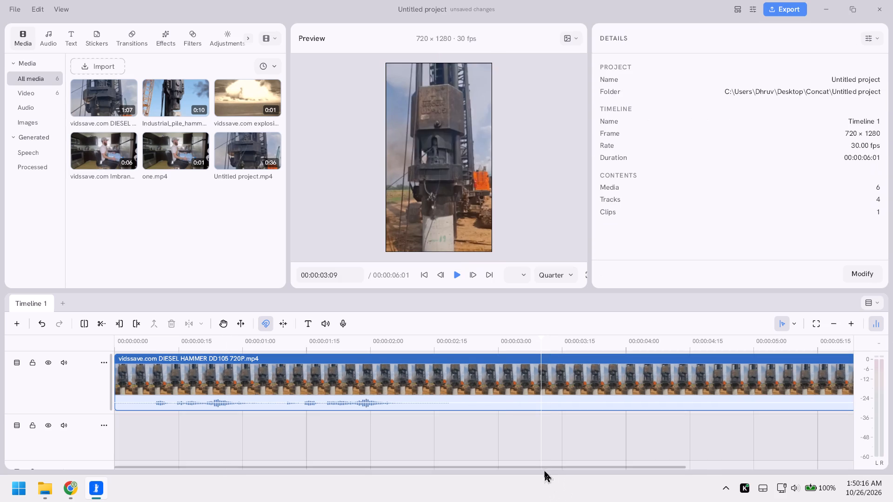
# Play back the 2x diesel hammer clip in the preview to review its motion.
pyautogui.moveTo(544, 465); pyautogui.dragTo(348, 465)
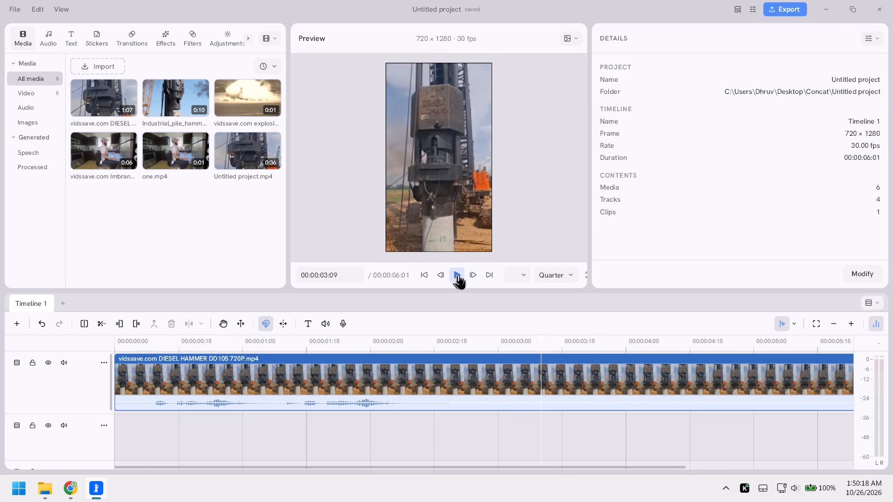
pyautogui.click(459, 275)
pyautogui.click(459, 275)
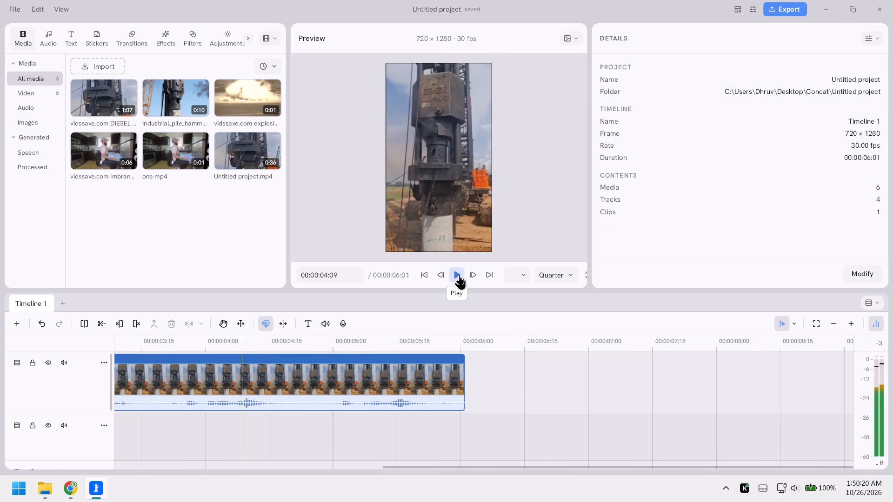
pyautogui.click(459, 275)
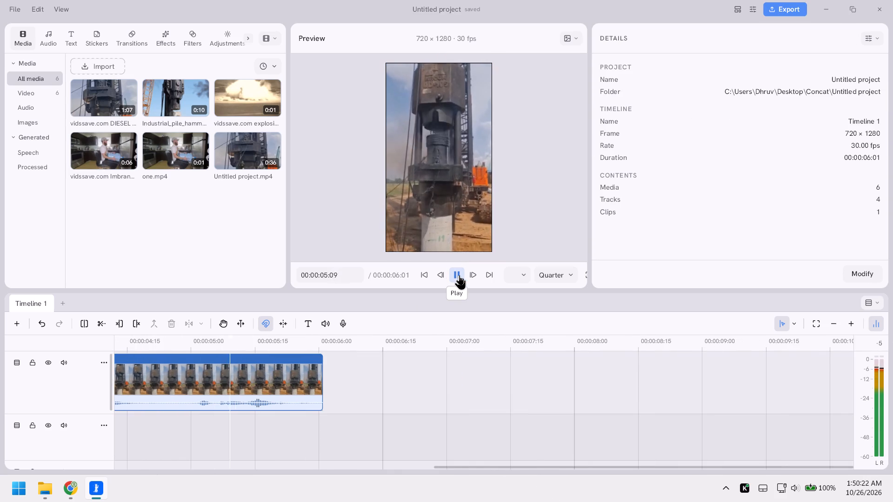
pyautogui.click(459, 275)
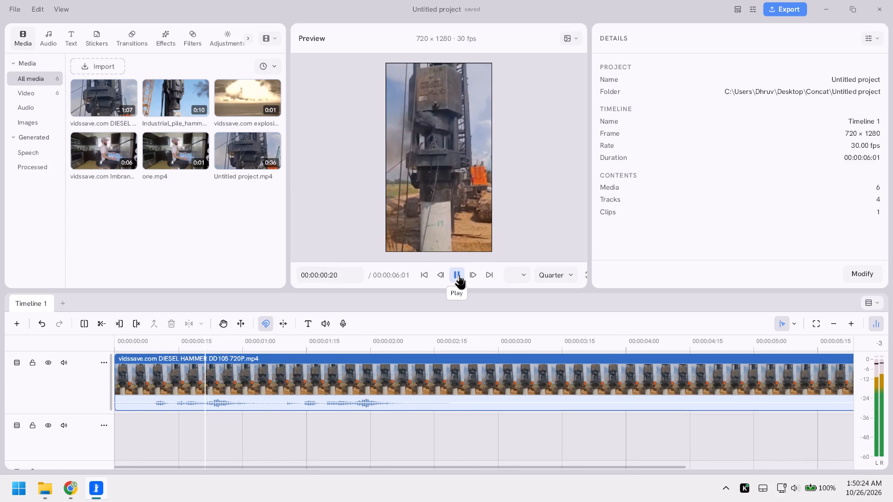
pyautogui.click(459, 275)
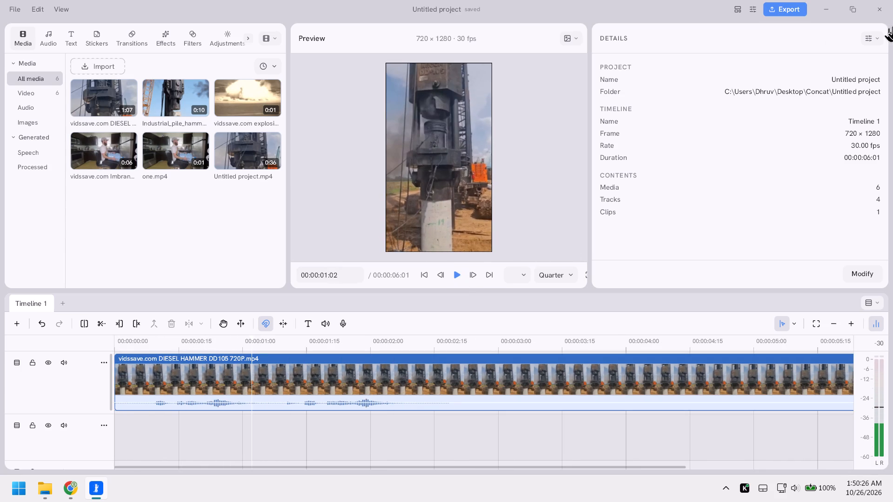
pyautogui.click(876, 44)
pyautogui.click(708, 126)
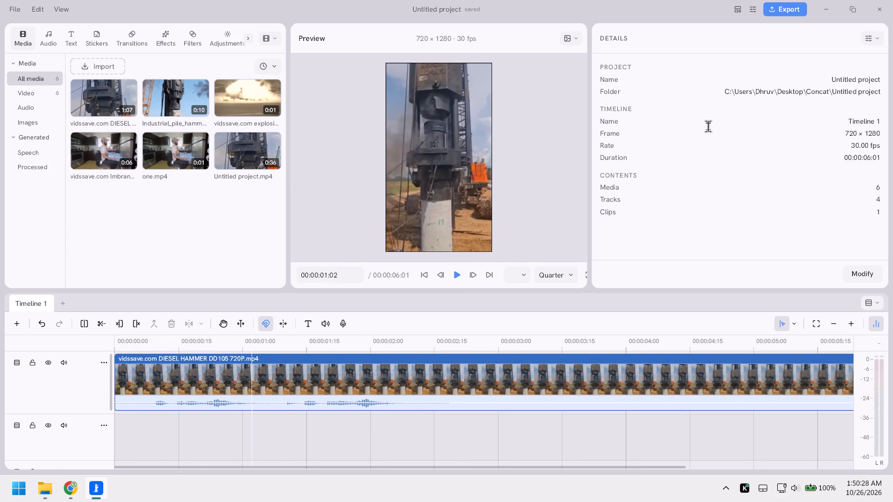
# Undo the 2x speed change on the diesel hammer clip and check its speed rate in the clip properties.
pyautogui.click(768, 9)
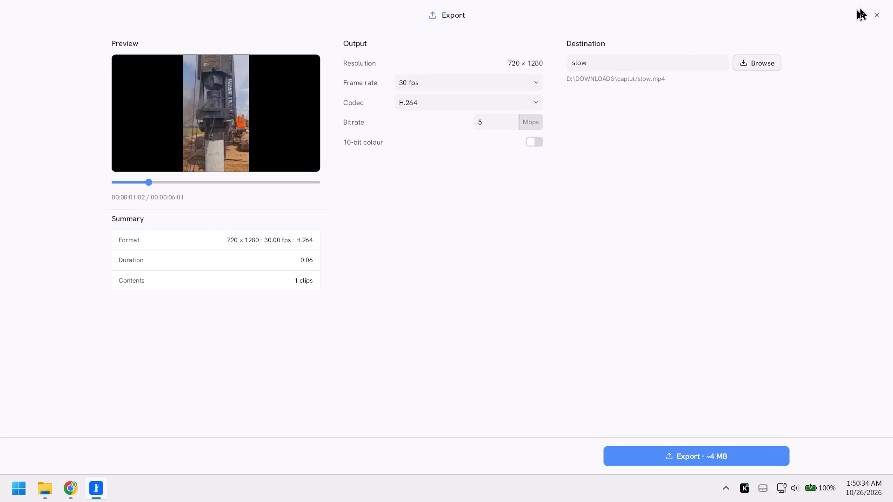
pyautogui.click(878, 16)
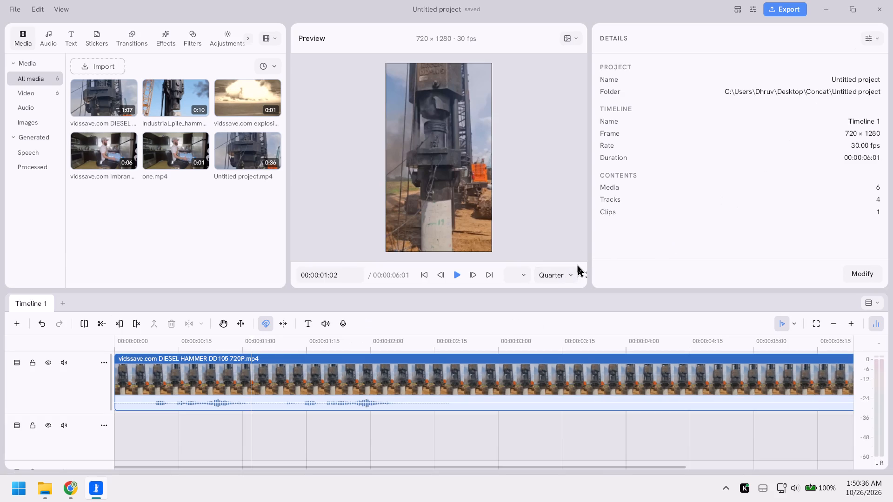
pyautogui.hotkey('ctrl', 'z')
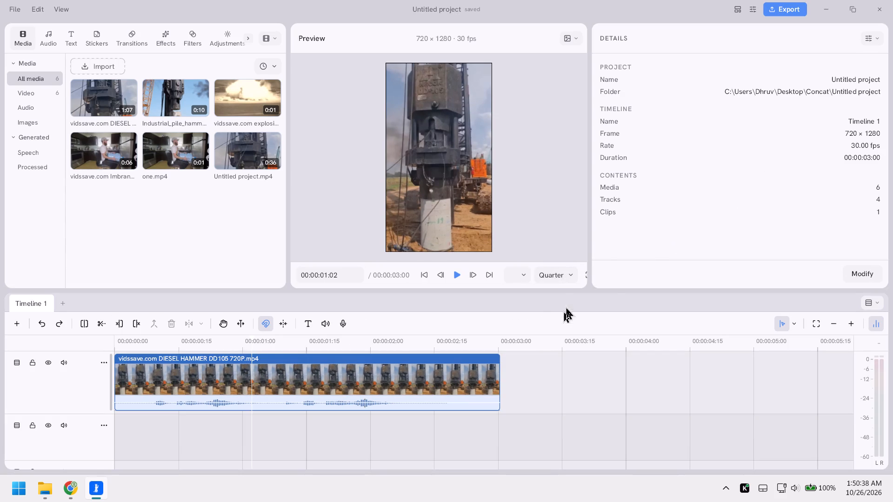
pyautogui.click(396, 383)
pyautogui.scroll(-4, 807, 175)
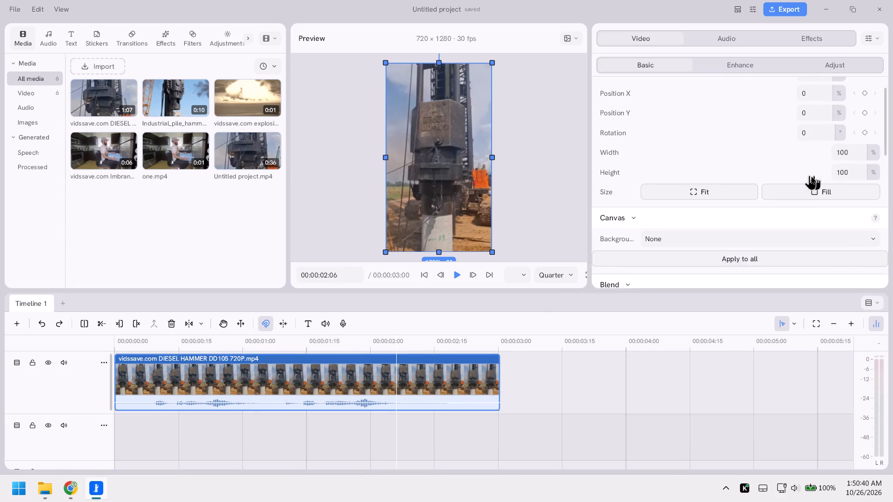
pyautogui.scroll(-16, 811, 176)
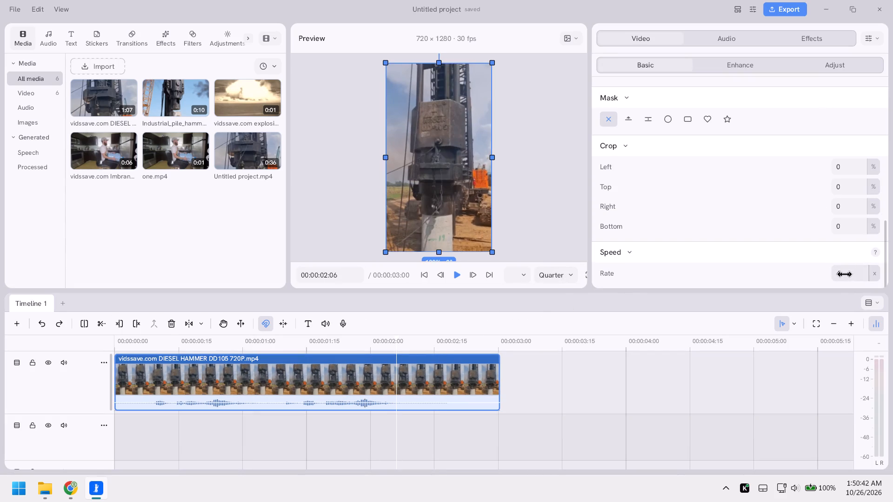
pyautogui.click(844, 274)
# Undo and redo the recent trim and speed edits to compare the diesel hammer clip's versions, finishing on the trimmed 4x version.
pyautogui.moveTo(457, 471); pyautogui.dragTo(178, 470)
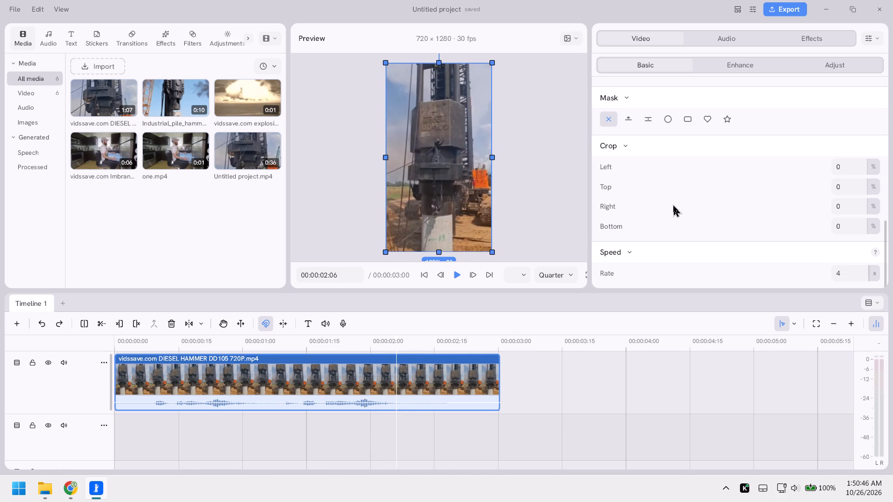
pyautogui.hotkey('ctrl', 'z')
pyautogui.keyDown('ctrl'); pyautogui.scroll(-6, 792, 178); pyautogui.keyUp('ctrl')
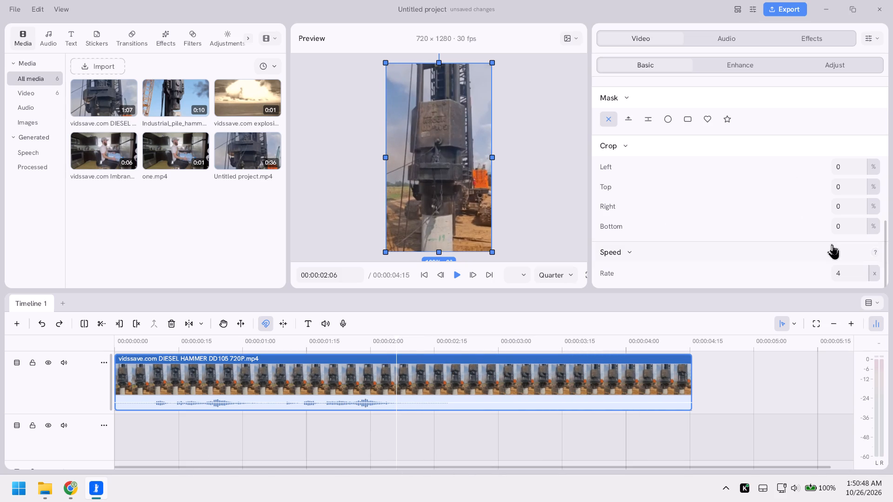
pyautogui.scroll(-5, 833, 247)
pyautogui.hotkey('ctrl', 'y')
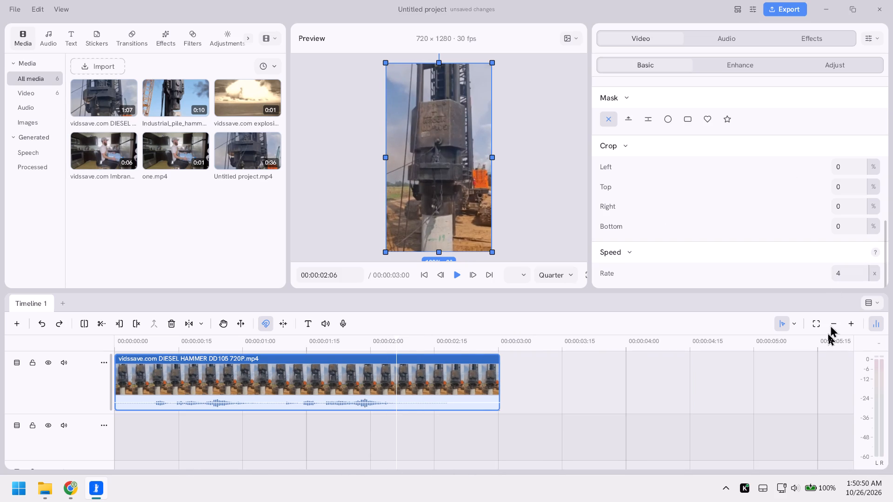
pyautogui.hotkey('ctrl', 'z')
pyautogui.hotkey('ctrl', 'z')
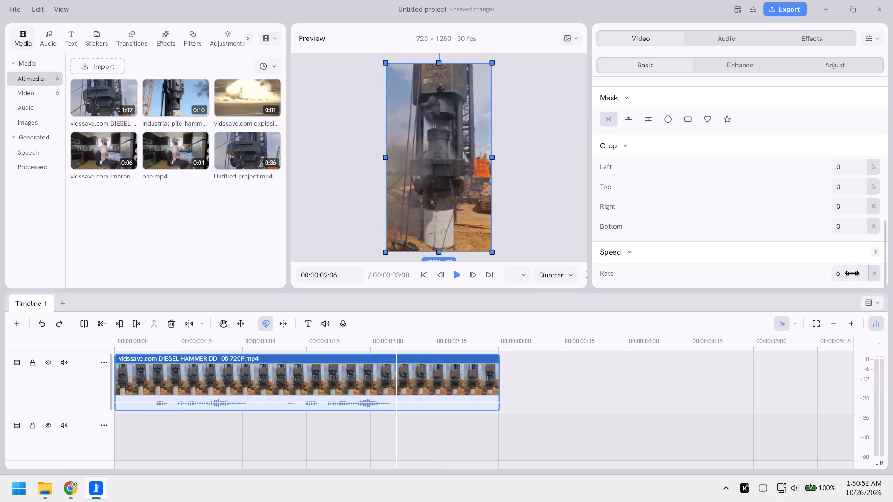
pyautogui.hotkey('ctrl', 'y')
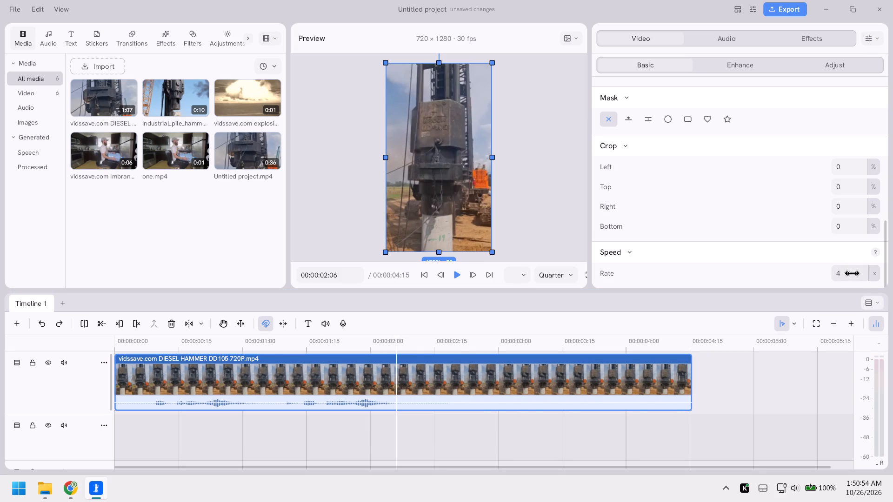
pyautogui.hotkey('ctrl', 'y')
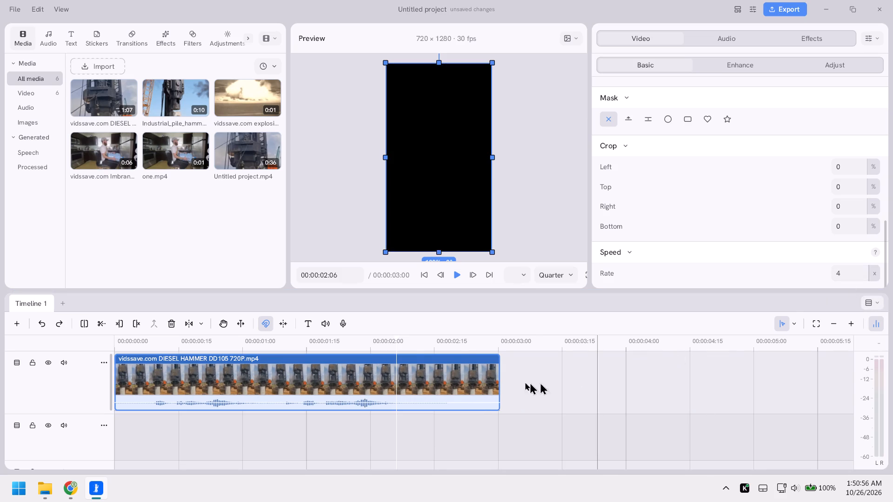
# Export the trimmed 4x clip at 60 fps under the file name slow, replacing the existing slow.mp4.
pyautogui.click(460, 392)
pyautogui.click(773, 10)
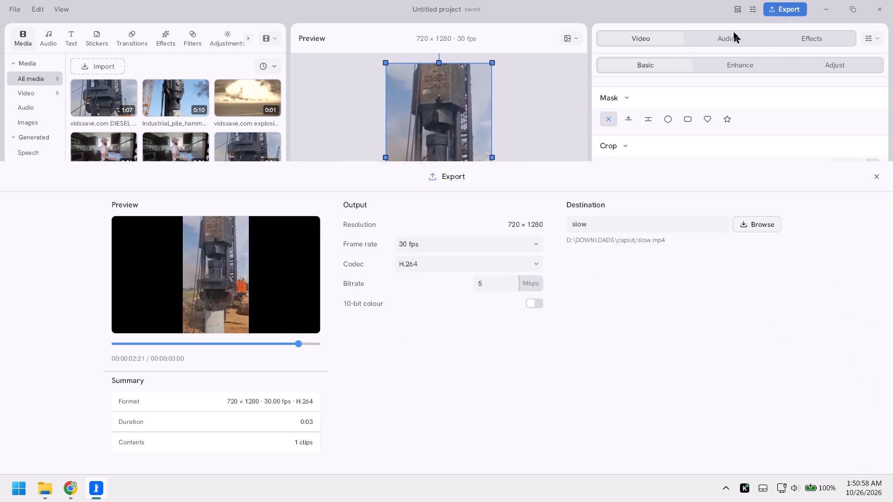
pyautogui.click(497, 85)
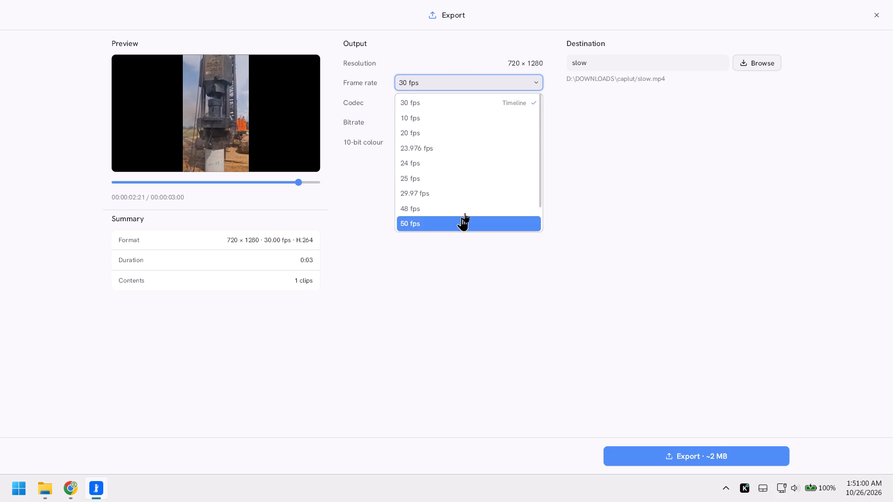
pyautogui.scroll(-6, 471, 199)
pyautogui.click(453, 229)
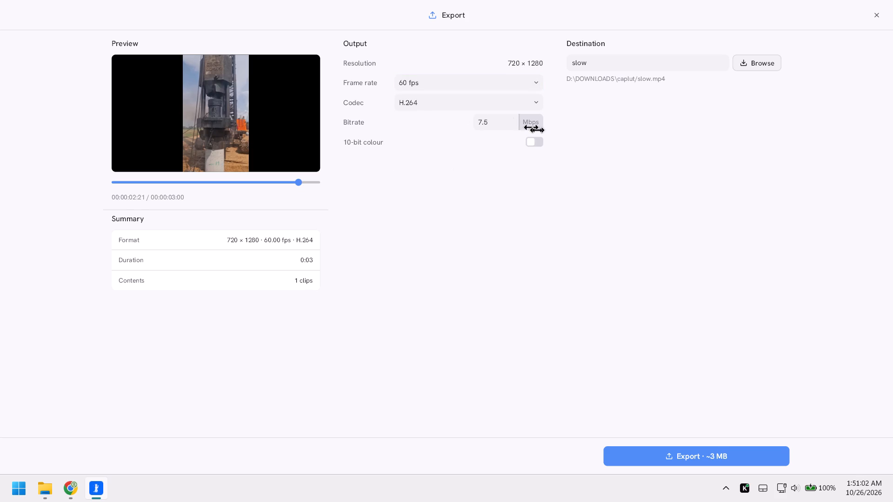
pyautogui.click(704, 448)
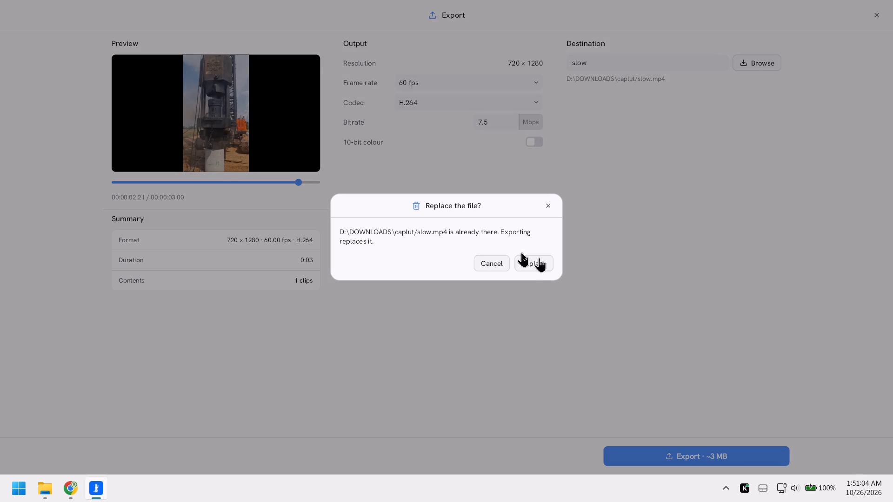
pyautogui.click(530, 265)
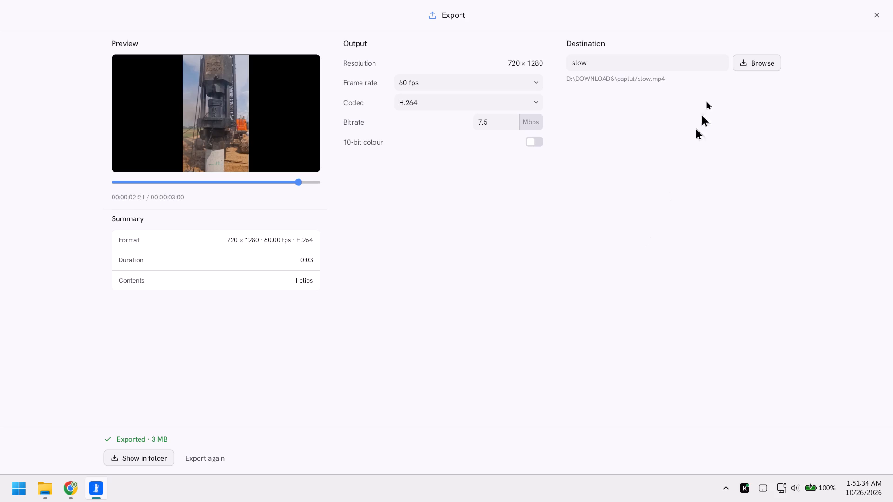
pyautogui.click(873, 14)
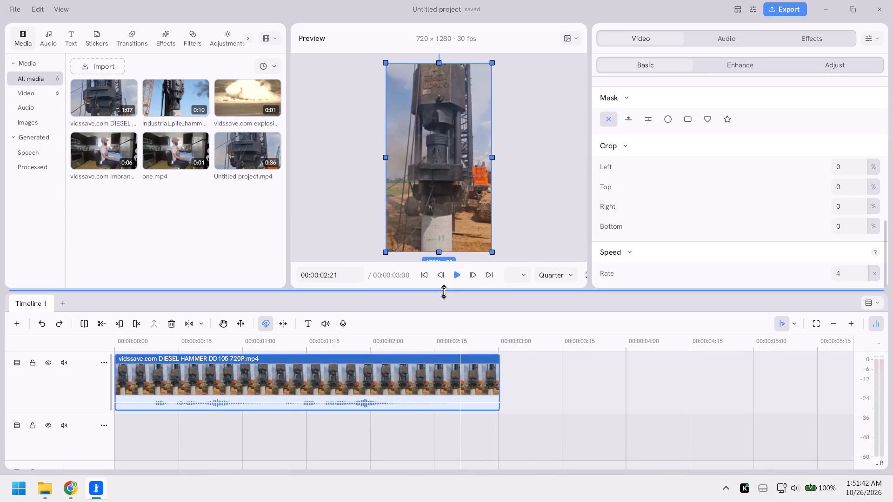
# Play back the trimmed 4x diesel hammer clip in the preview to review its motion.
pyautogui.scroll(-6, 824, 228)
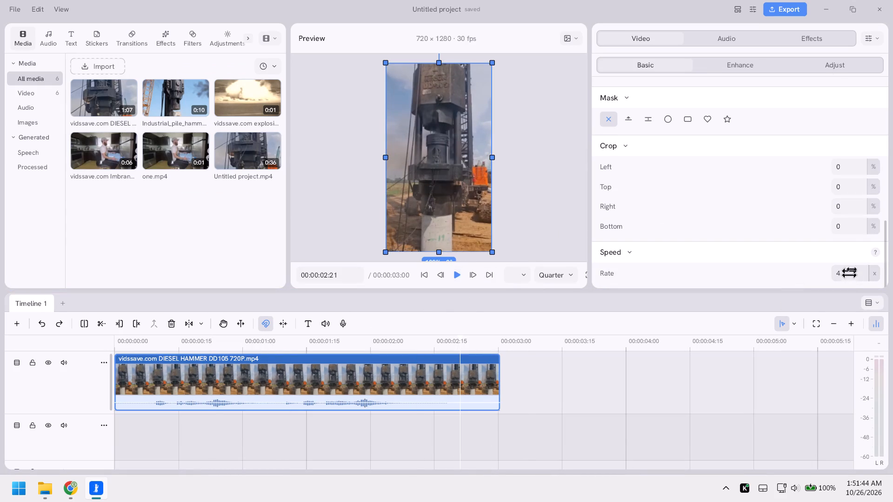
pyautogui.click(848, 275)
pyautogui.click(457, 275)
pyautogui.click(457, 275)
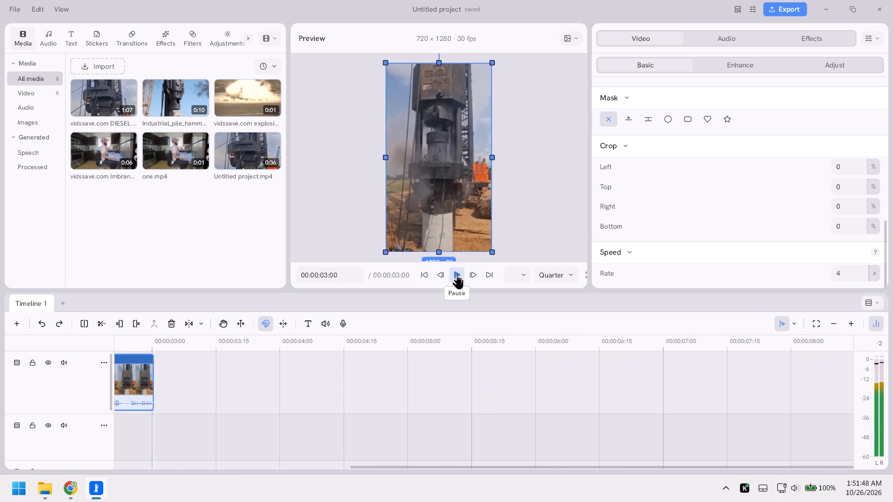
pyautogui.click(457, 275)
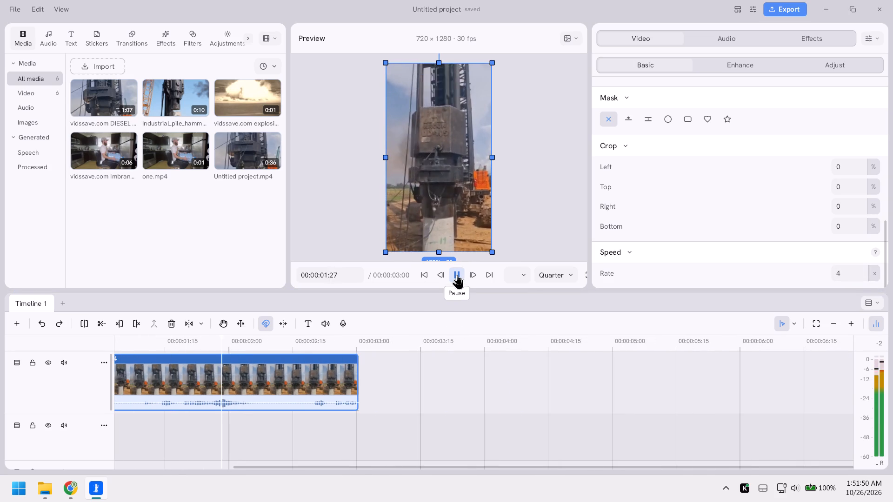
# Set the playback speed of the diesel hammer clip to 2x.
pyautogui.click(847, 279)
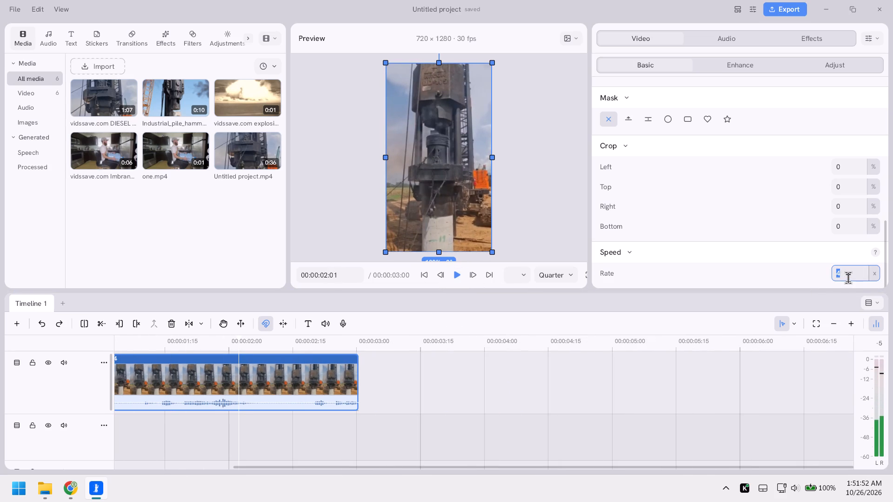
pyautogui.press('BackSpace')
pyautogui.press('2')
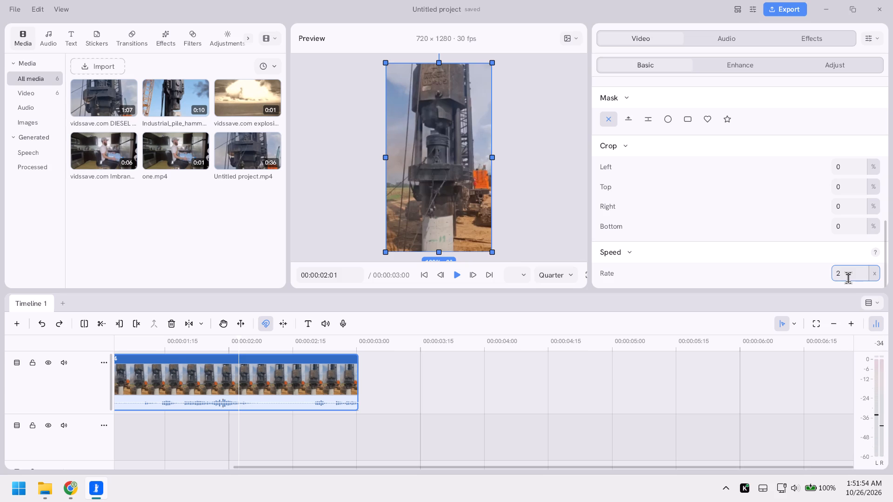
pyautogui.click(693, 313)
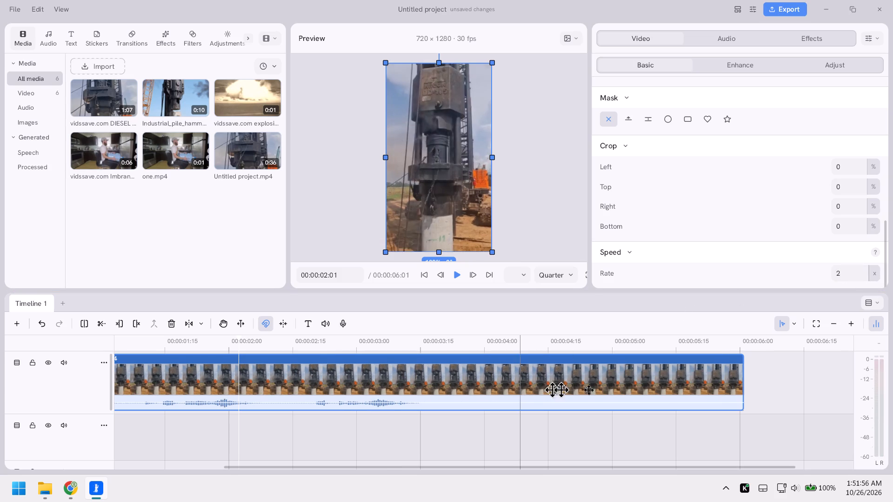
# Trim the end of the 2x diesel hammer clip back to 00:00:03:15.
pyautogui.moveTo(740, 374); pyautogui.dragTo(727, 378)
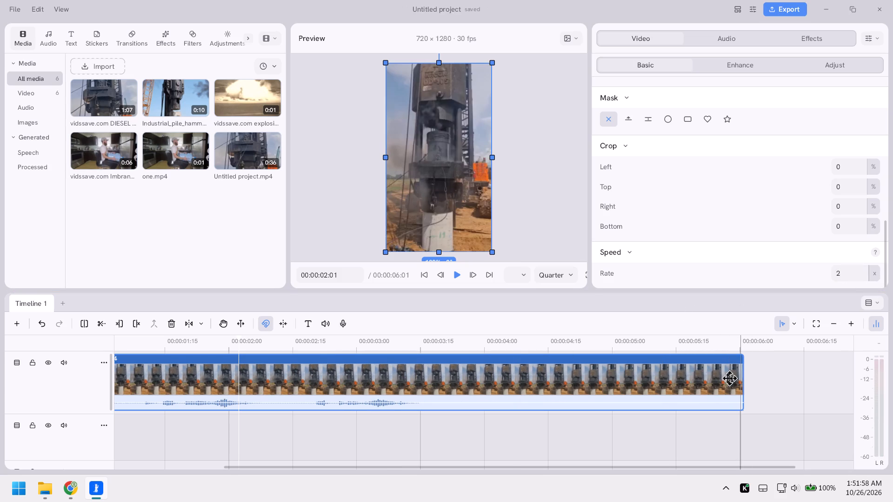
pyautogui.moveTo(727, 378); pyautogui.dragTo(420, 373)
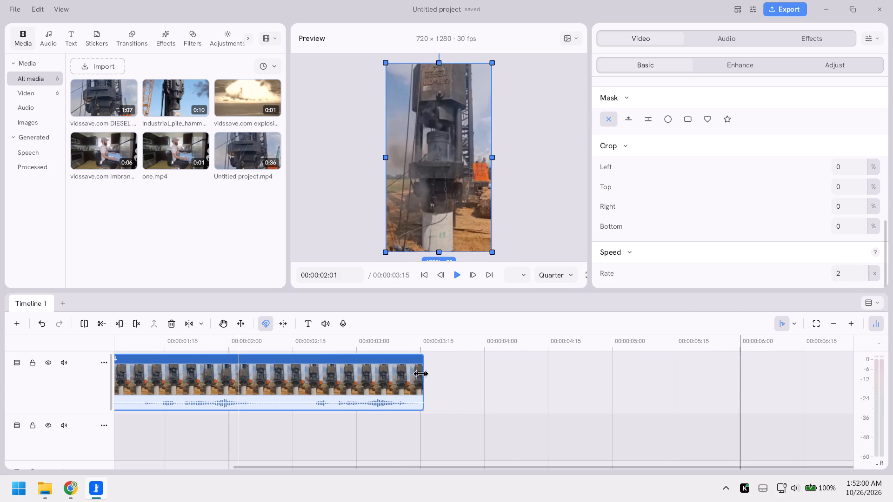
pyautogui.moveTo(420, 373); pyautogui.dragTo(420, 373)
pyautogui.click(431, 463)
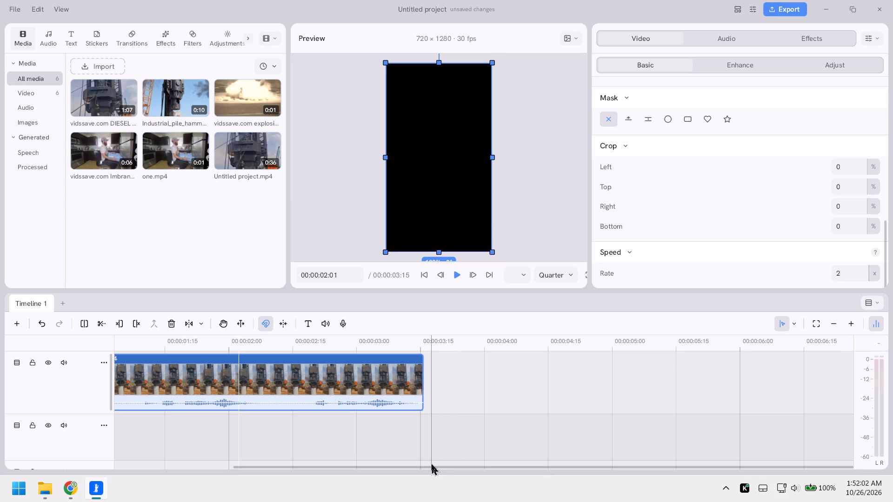
pyautogui.moveTo(440, 466); pyautogui.dragTo(113, 476)
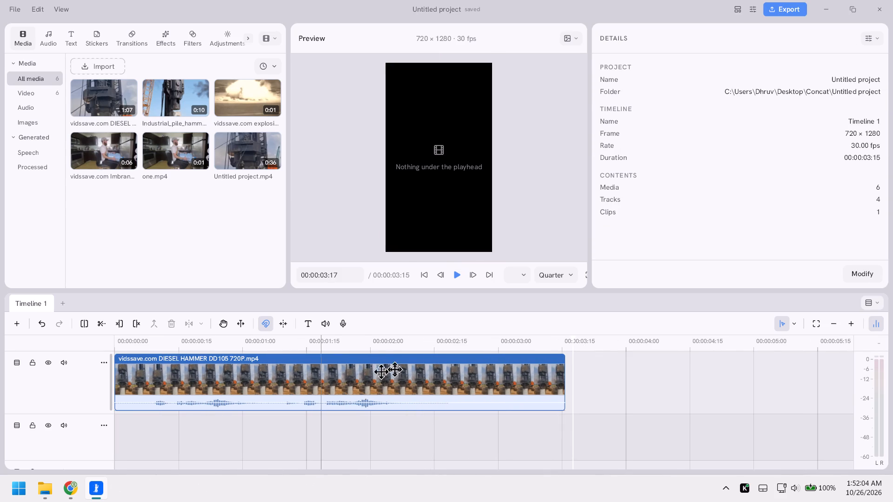
# Export the trimmed 2x clip at 60 fps under the file name vslow.
pyautogui.click(789, 5)
pyautogui.click(492, 79)
pyautogui.scroll(-5, 455, 195)
pyautogui.click(453, 222)
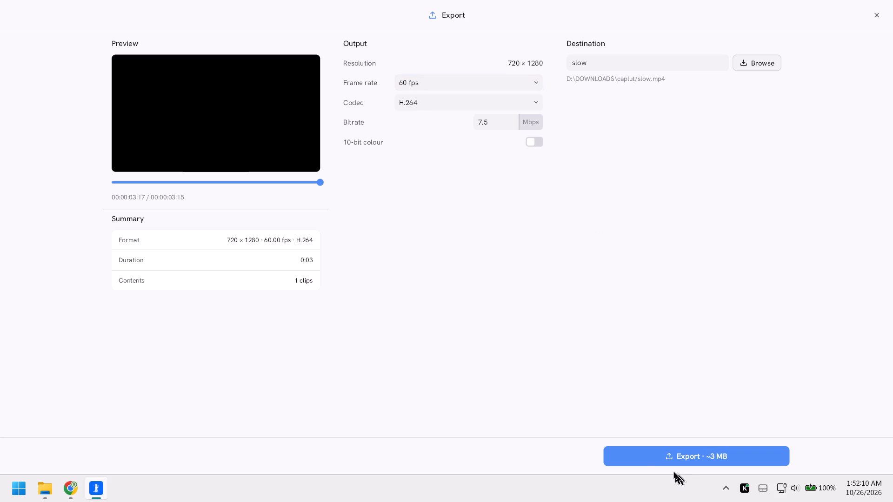
pyautogui.click(582, 60)
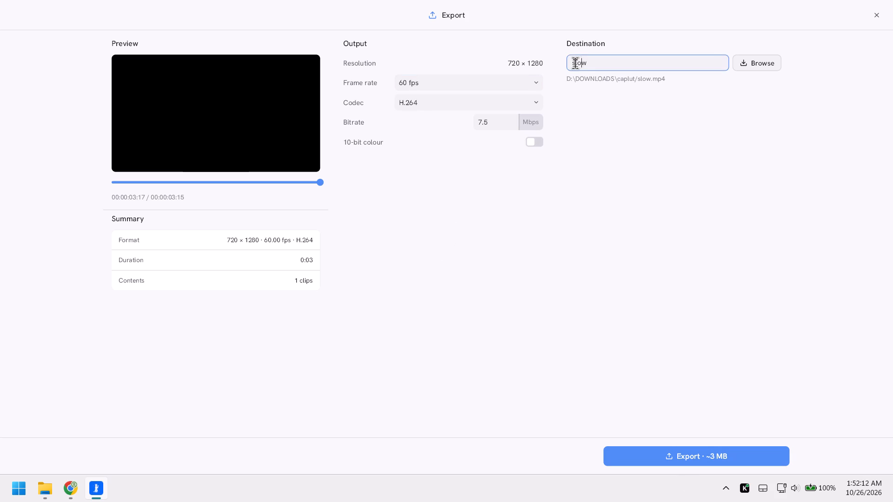
pyautogui.click(572, 63)
pyautogui.press('Home')
pyautogui.press('c')
pyautogui.press('BackSpace')
pyautogui.press('v')
pyautogui.press('Return')
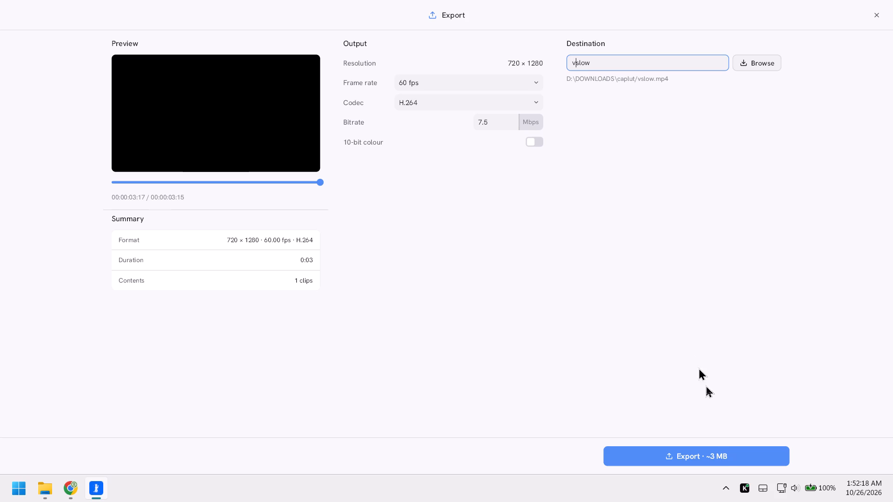
pyautogui.click(718, 459)
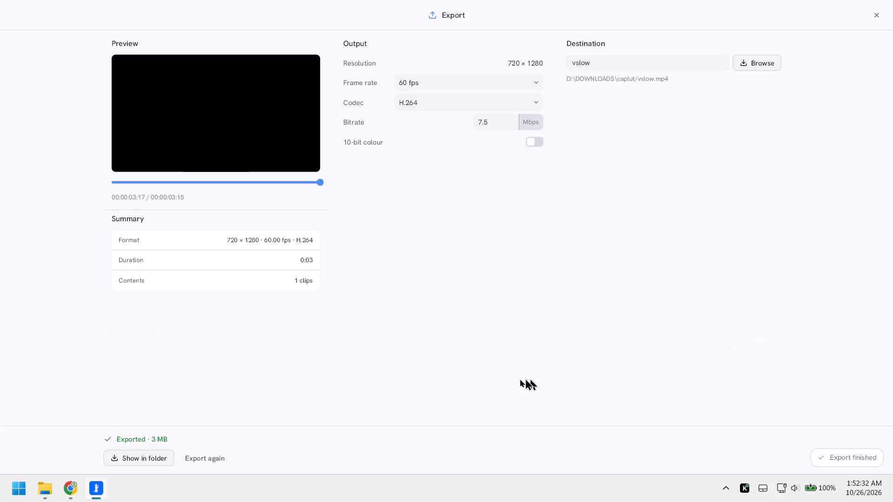
# Set the playback speed of the diesel hammer clip to 1x.
pyautogui.click(873, 16)
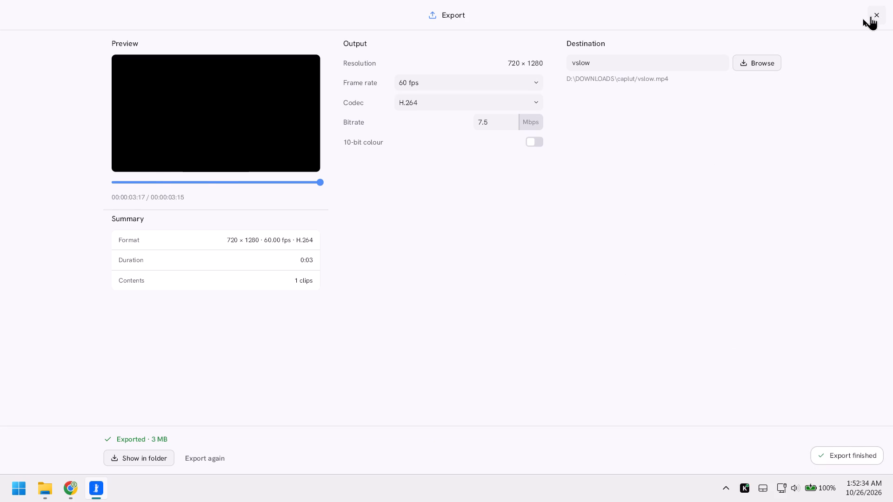
pyautogui.click(410, 383)
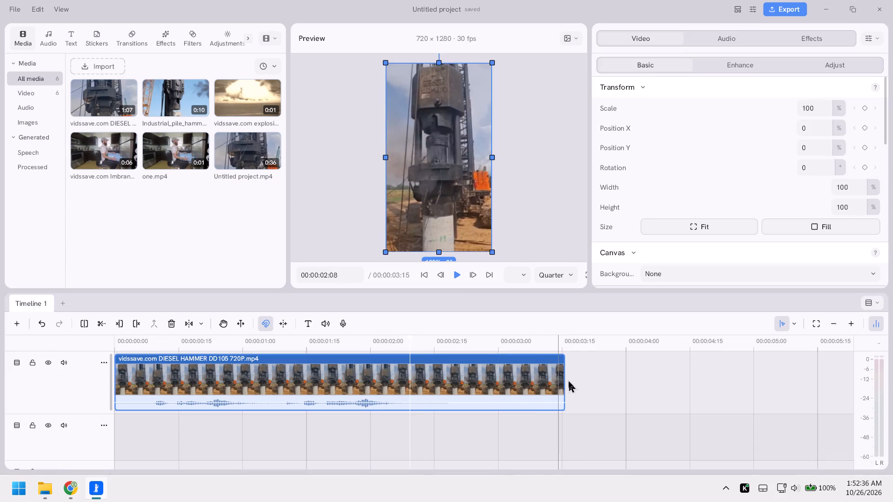
pyautogui.scroll(-10, 769, 203)
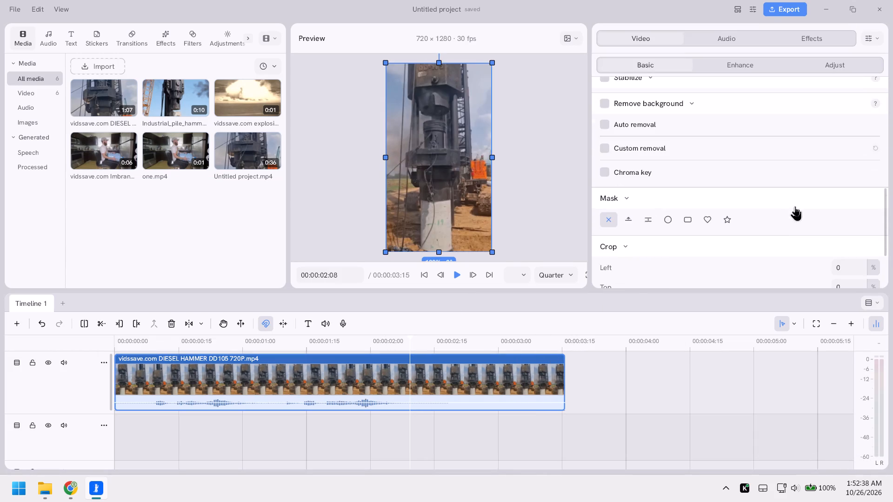
pyautogui.scroll(3, 790, 210)
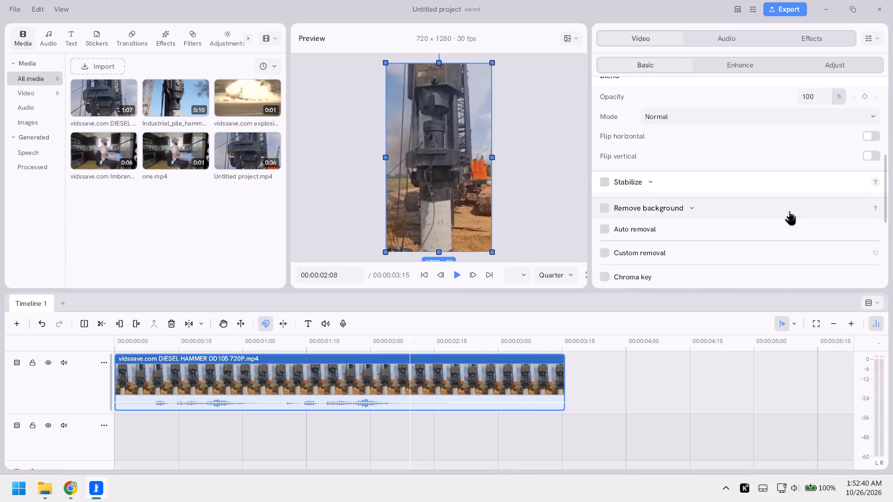
pyautogui.click(796, 113)
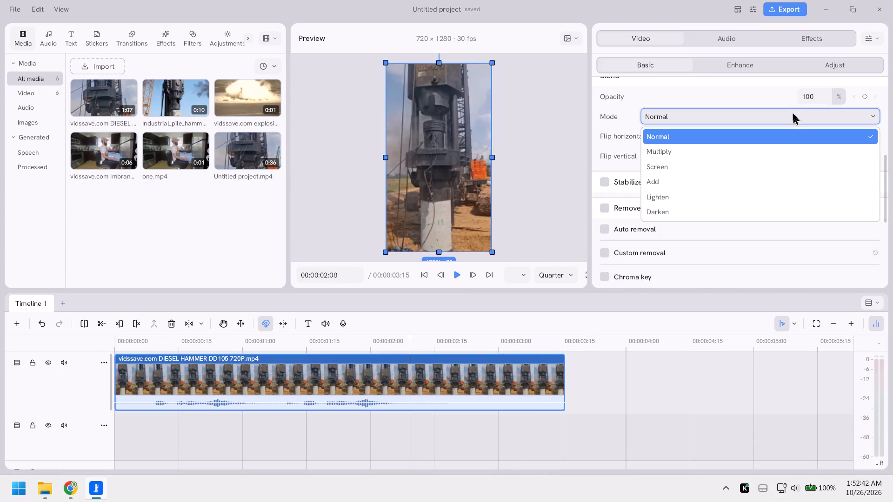
pyautogui.click(793, 112)
pyautogui.scroll(-12, 729, 238)
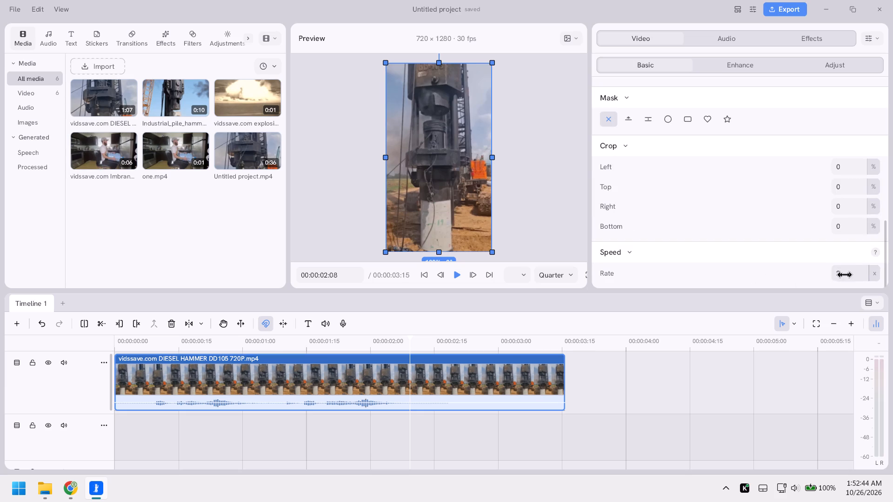
pyautogui.click(844, 274)
pyautogui.press('BackSpace')
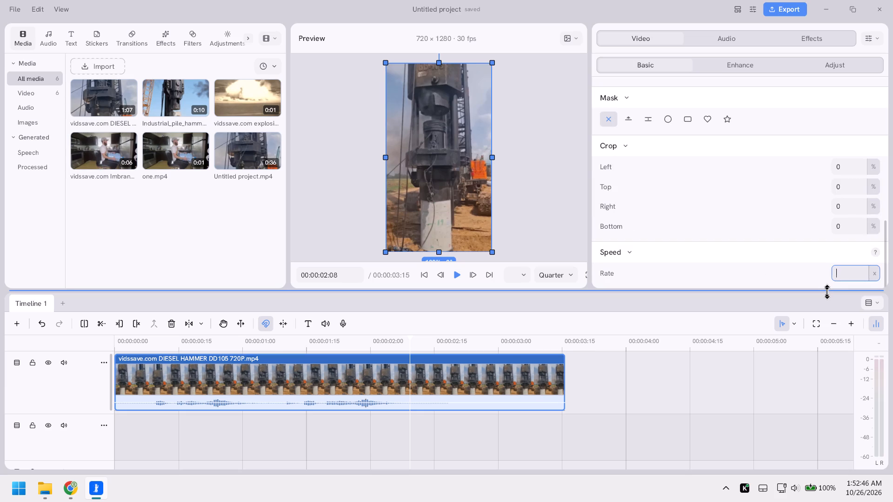
pyautogui.press('1')
pyautogui.click(524, 370)
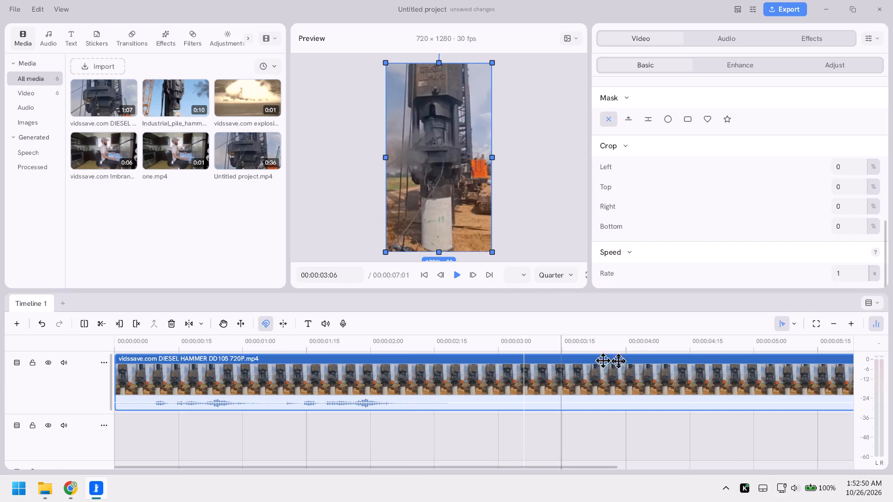
# Play back the 1x diesel hammer clip from 00:00:03:06 through its end to review the motion at this speed.
pyautogui.moveTo(549, 466); pyautogui.dragTo(274, 482)
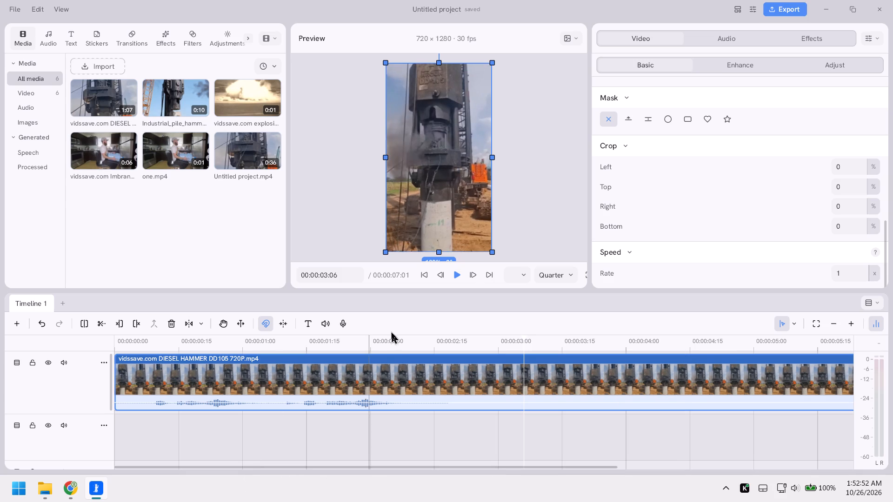
pyautogui.click(458, 274)
pyautogui.click(458, 274)
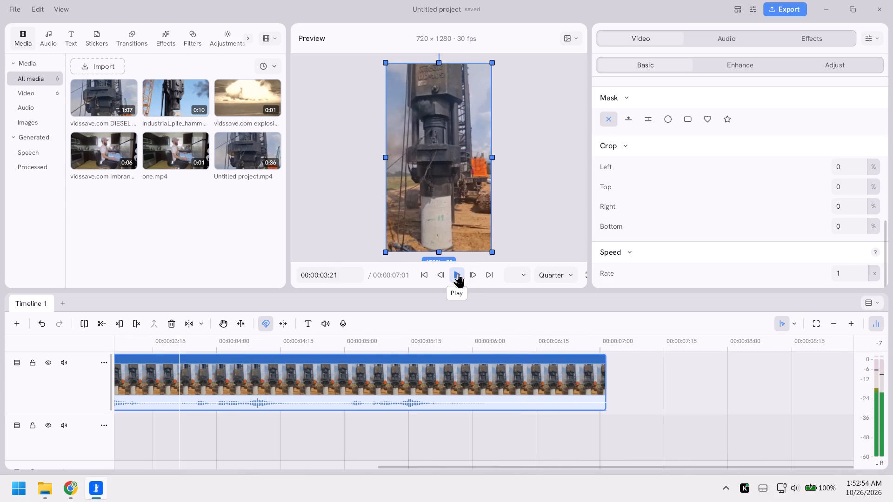
pyautogui.click(458, 274)
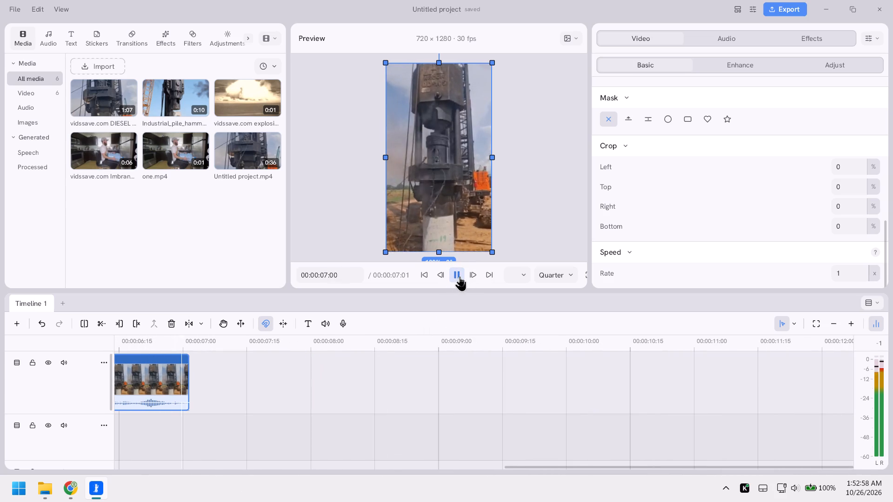
pyautogui.click(460, 277)
pyautogui.click(460, 277)
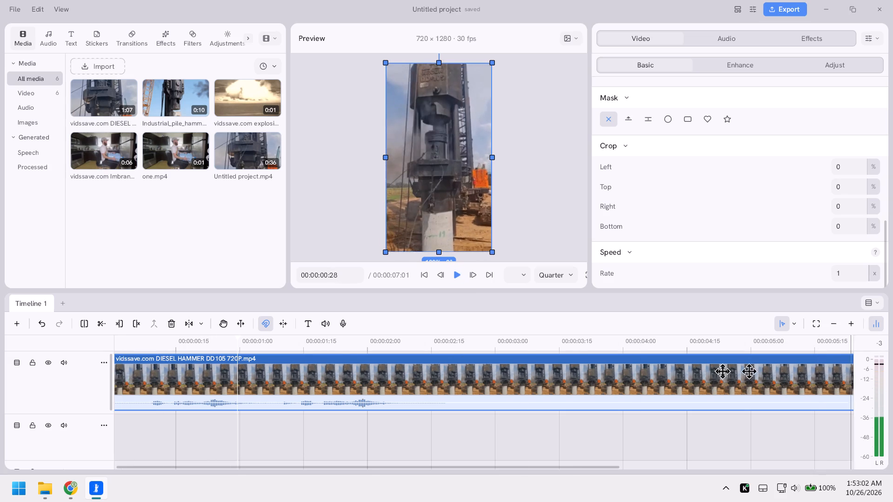
# Replay the opening two seconds of the 1x diesel hammer clip, stopping at short intervals to examine the hammer's stroke positions.
pyautogui.click(120, 372)
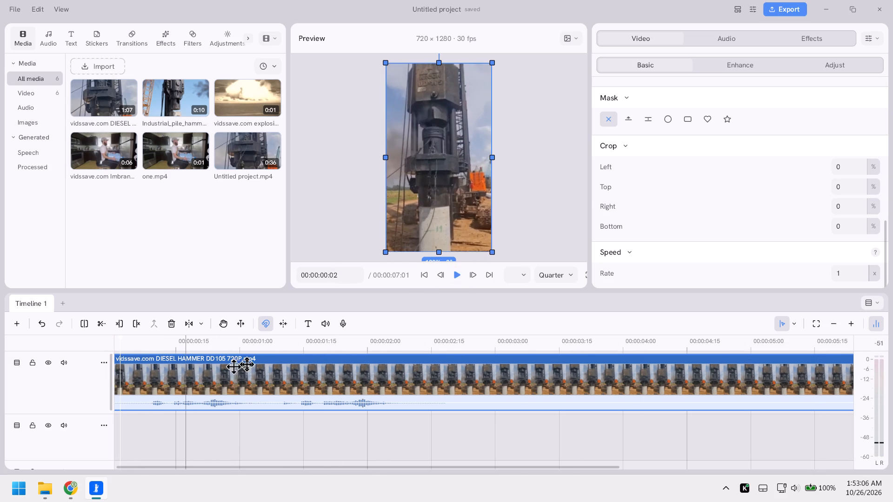
pyautogui.click(460, 272)
pyautogui.click(460, 272)
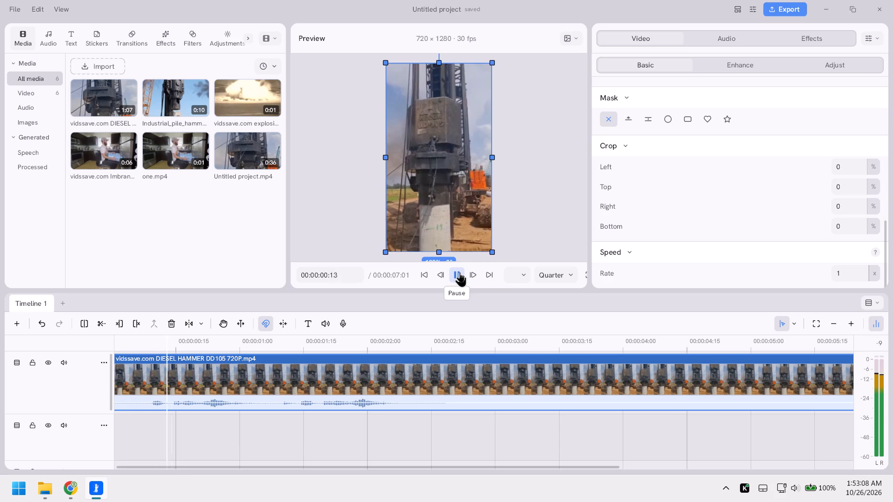
pyautogui.click(460, 272)
pyautogui.click(460, 272)
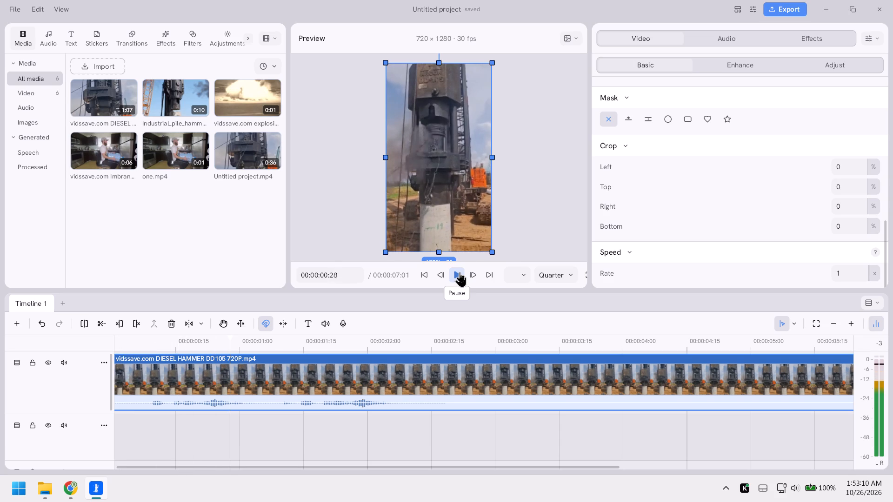
pyautogui.click(460, 272)
pyautogui.click(460, 272)
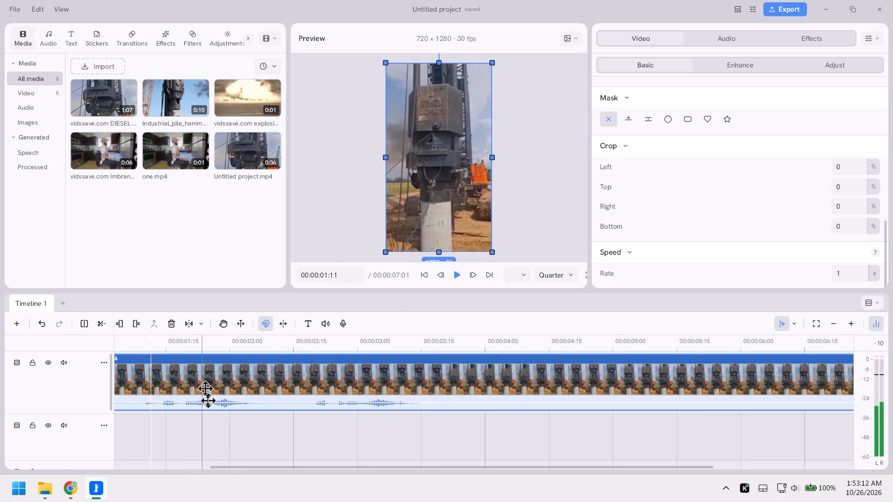
pyautogui.moveTo(326, 466); pyautogui.dragTo(57, 481)
pyautogui.click(121, 376)
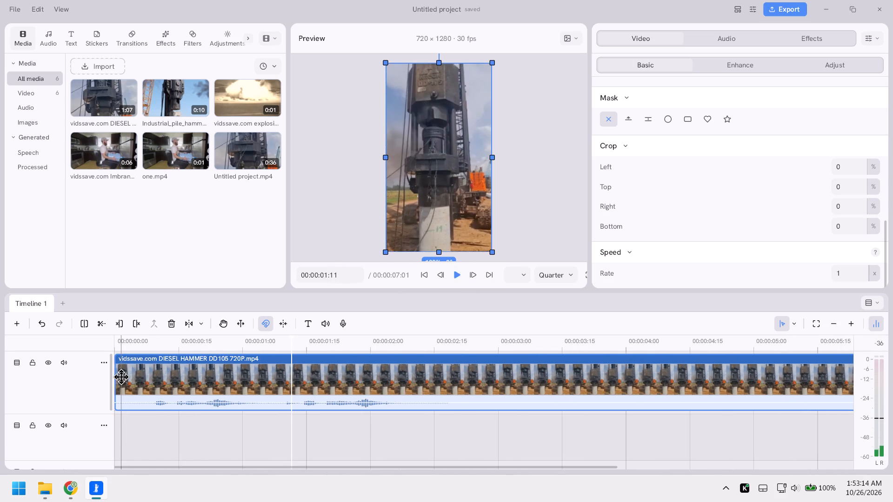
pyautogui.click(457, 277)
pyautogui.click(457, 277)
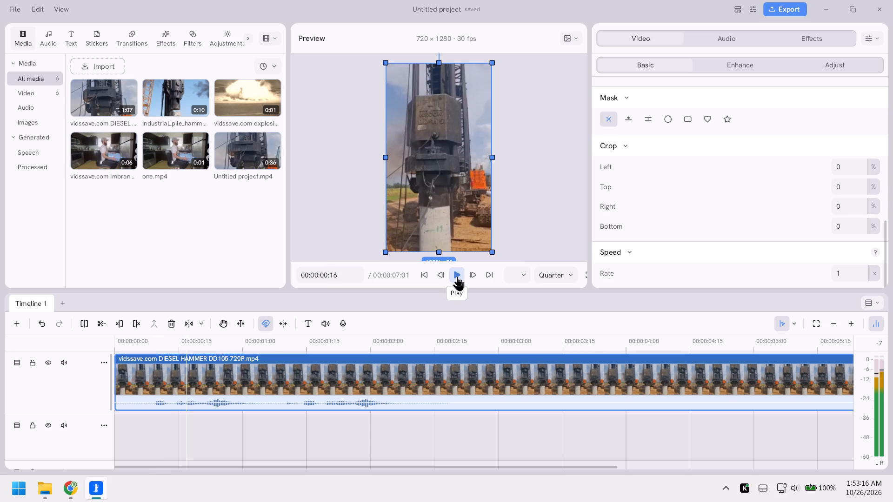
pyautogui.click(457, 277)
pyautogui.click(457, 277)
pyautogui.click(457, 277)
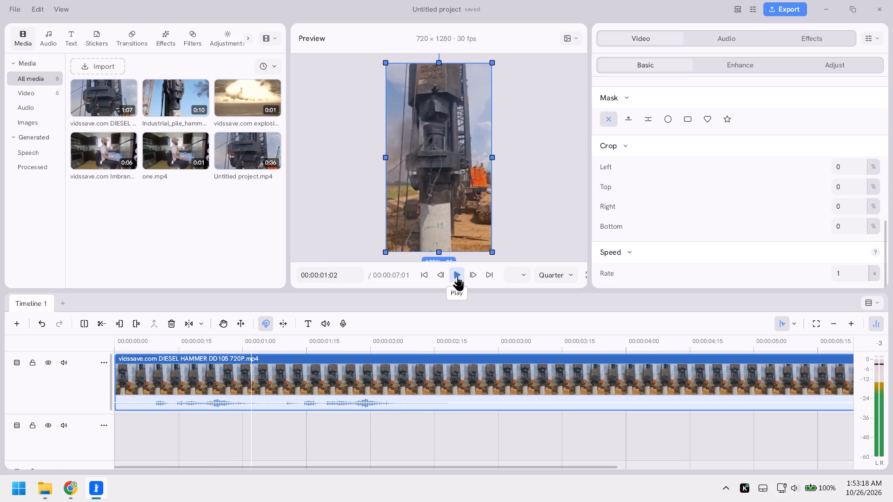
pyautogui.click(457, 277)
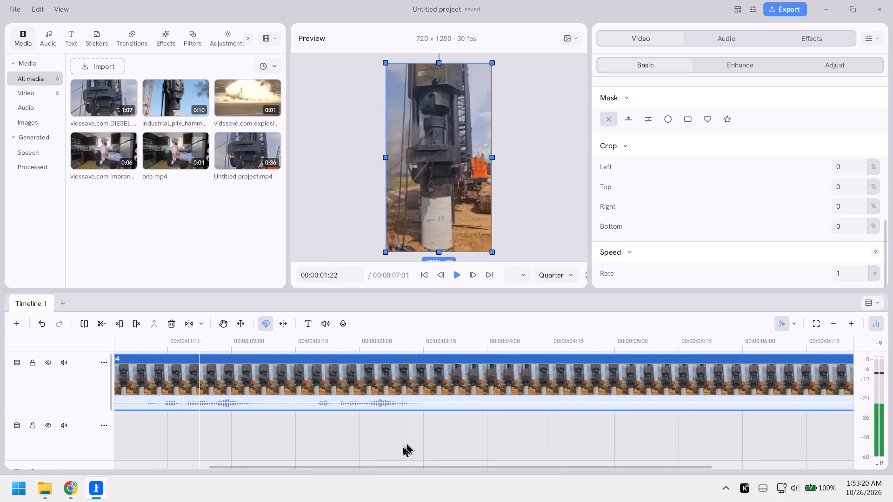
pyautogui.moveTo(395, 468); pyautogui.dragTo(68, 461)
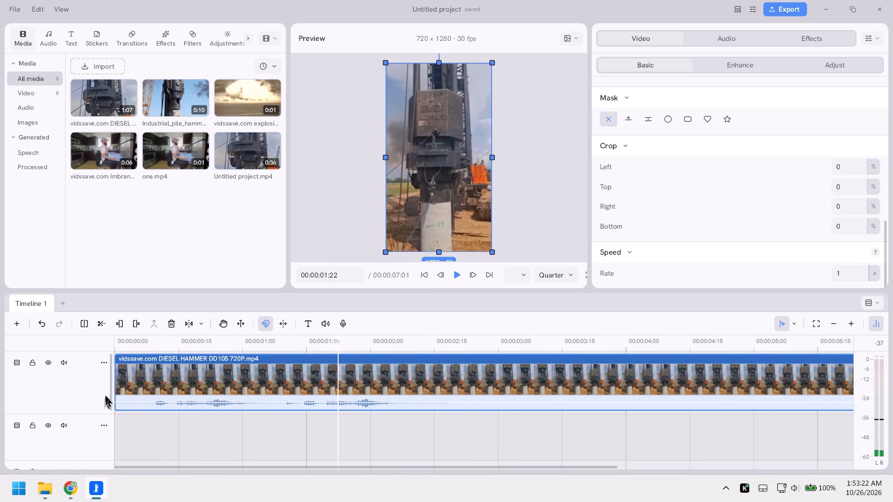
pyautogui.click(125, 376)
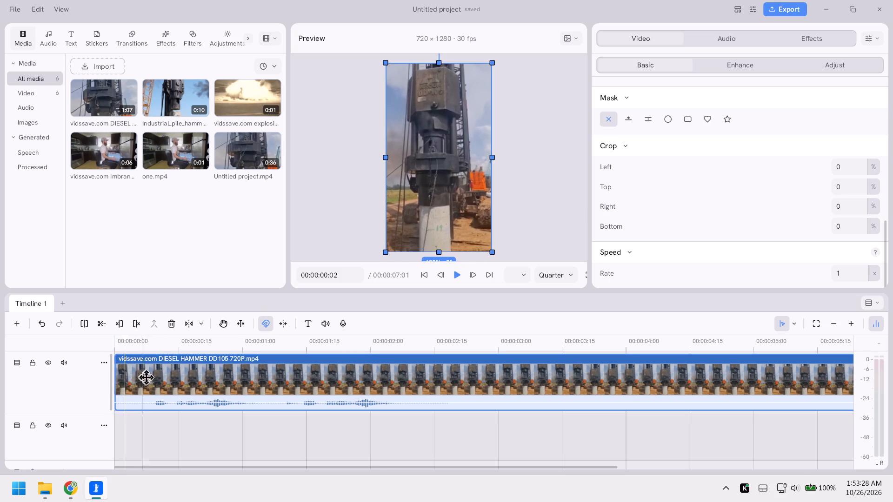
pyautogui.click(183, 373)
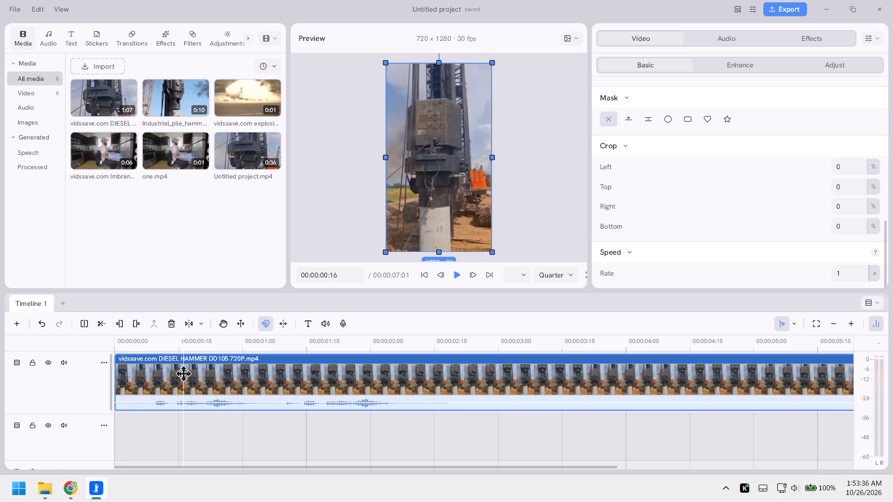
pyautogui.click(183, 373)
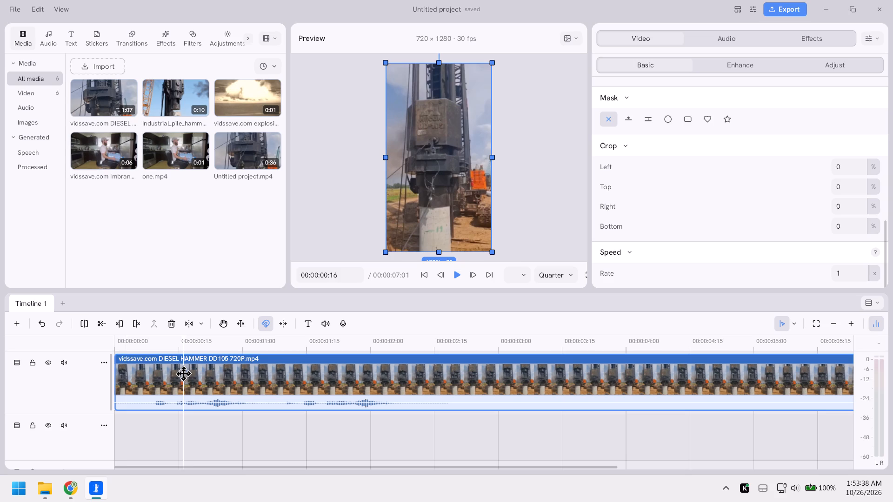